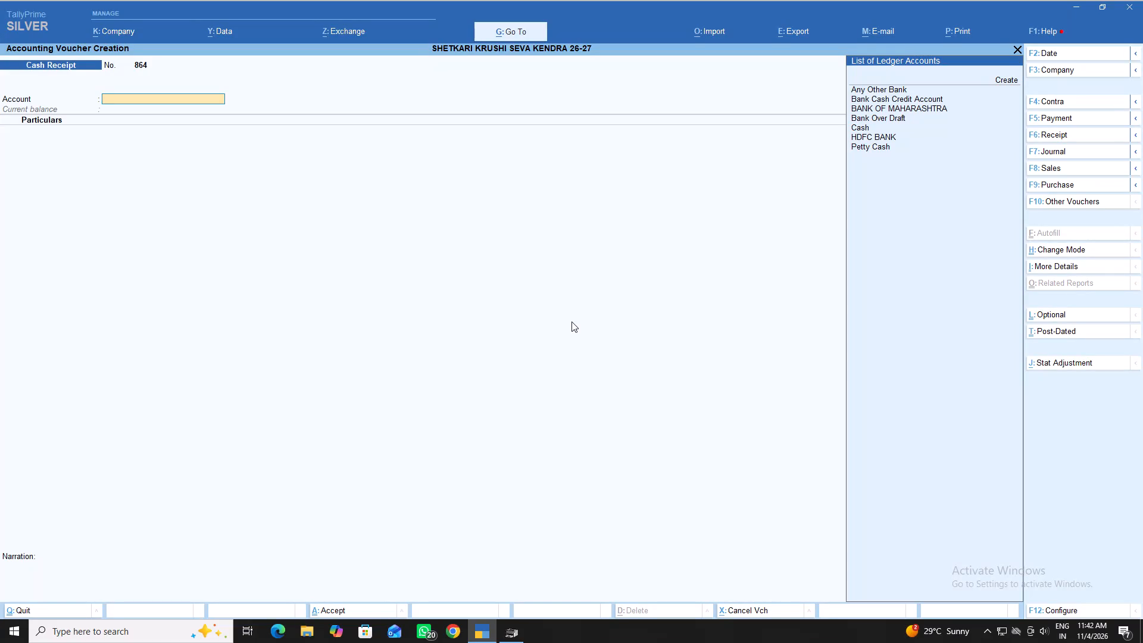
Leave the cash receipt entry and start a new Sales GST PF voucher.
{"action": "key", "text": "Escape"}
{"action": "key", "text": "Escape"}
{"action": "key", "text": "Escape"}
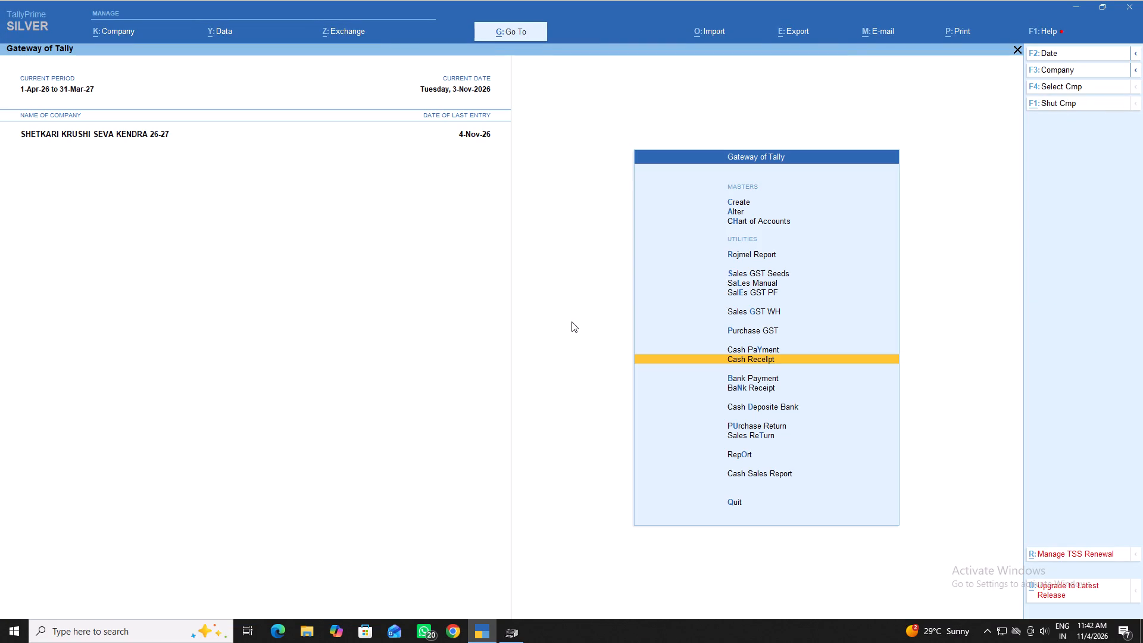
{"action": "key", "text": "Up"}
{"action": "key", "text": "Up"}
{"action": "key", "text": "Up"}
{"action": "key", "text": "Up"}
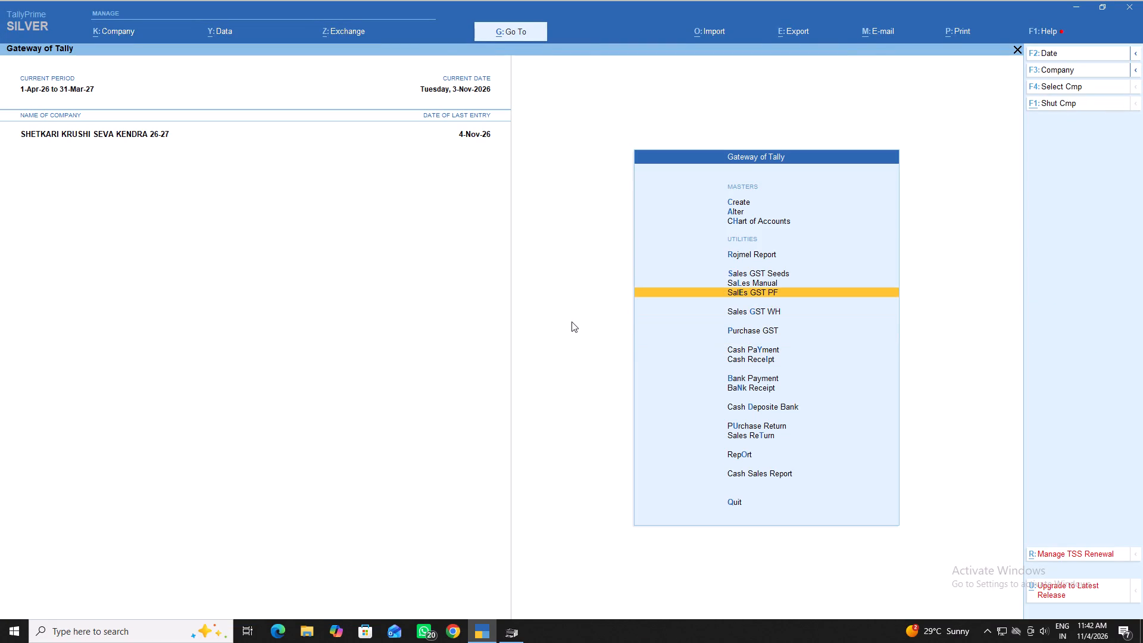
{"action": "key", "text": "Return"}
Fill the voucher header with party account Cash and the intended farmer's ledger under SU from Chandol, keeping the remaining details as filled.
{"action": "key", "text": "Return"}
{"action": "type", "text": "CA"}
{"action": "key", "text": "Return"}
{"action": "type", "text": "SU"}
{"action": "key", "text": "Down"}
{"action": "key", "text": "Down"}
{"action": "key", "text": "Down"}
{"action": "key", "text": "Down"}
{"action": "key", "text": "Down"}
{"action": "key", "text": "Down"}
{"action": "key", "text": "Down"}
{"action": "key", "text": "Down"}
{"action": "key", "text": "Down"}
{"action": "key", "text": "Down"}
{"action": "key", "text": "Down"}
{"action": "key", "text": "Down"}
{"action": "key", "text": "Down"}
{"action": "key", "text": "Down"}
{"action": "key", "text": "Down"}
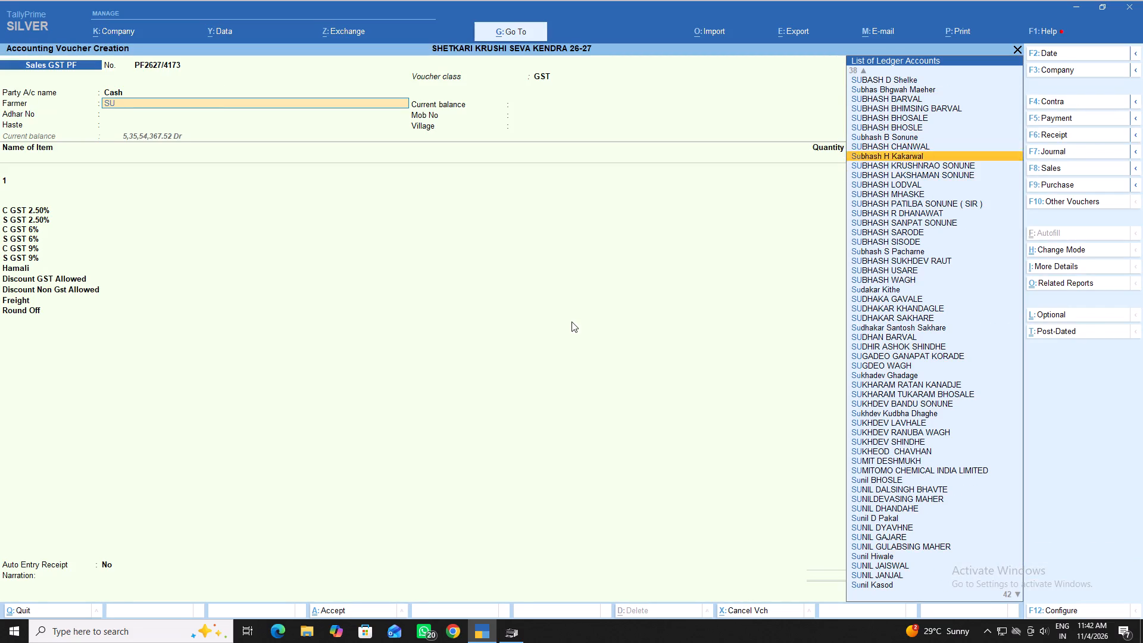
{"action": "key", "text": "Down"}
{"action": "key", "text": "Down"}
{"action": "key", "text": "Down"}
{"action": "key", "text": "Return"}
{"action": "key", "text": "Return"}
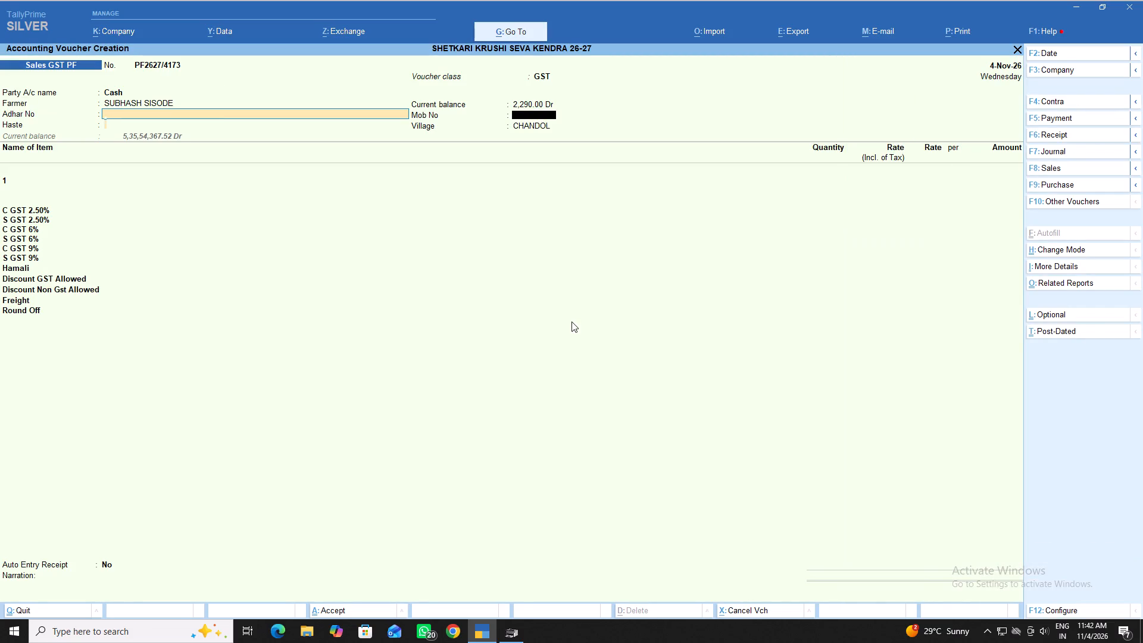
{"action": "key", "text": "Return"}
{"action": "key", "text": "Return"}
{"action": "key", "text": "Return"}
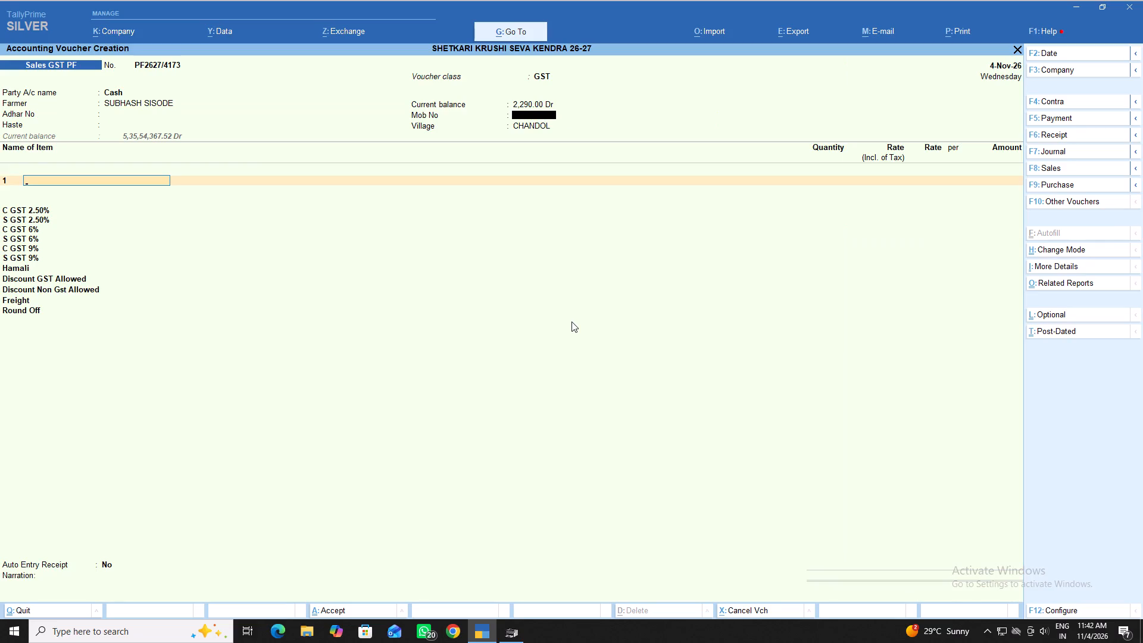
Add stock item BORON 20% 500GM from batch 11, quantity 1 NOS, at a tax-inclusive rate of 270.00.
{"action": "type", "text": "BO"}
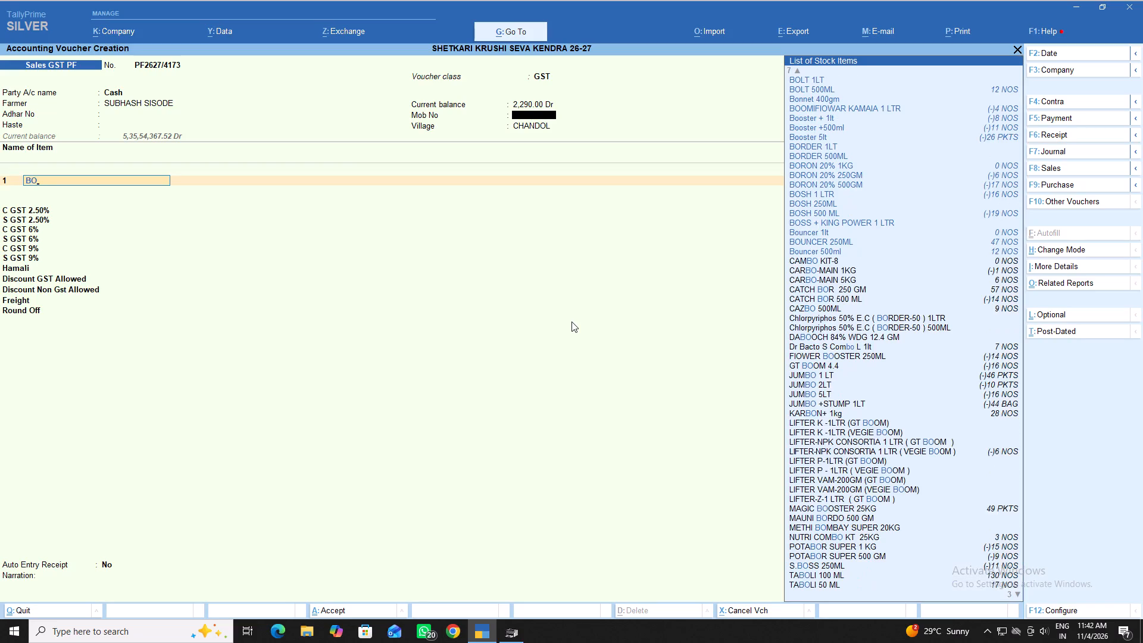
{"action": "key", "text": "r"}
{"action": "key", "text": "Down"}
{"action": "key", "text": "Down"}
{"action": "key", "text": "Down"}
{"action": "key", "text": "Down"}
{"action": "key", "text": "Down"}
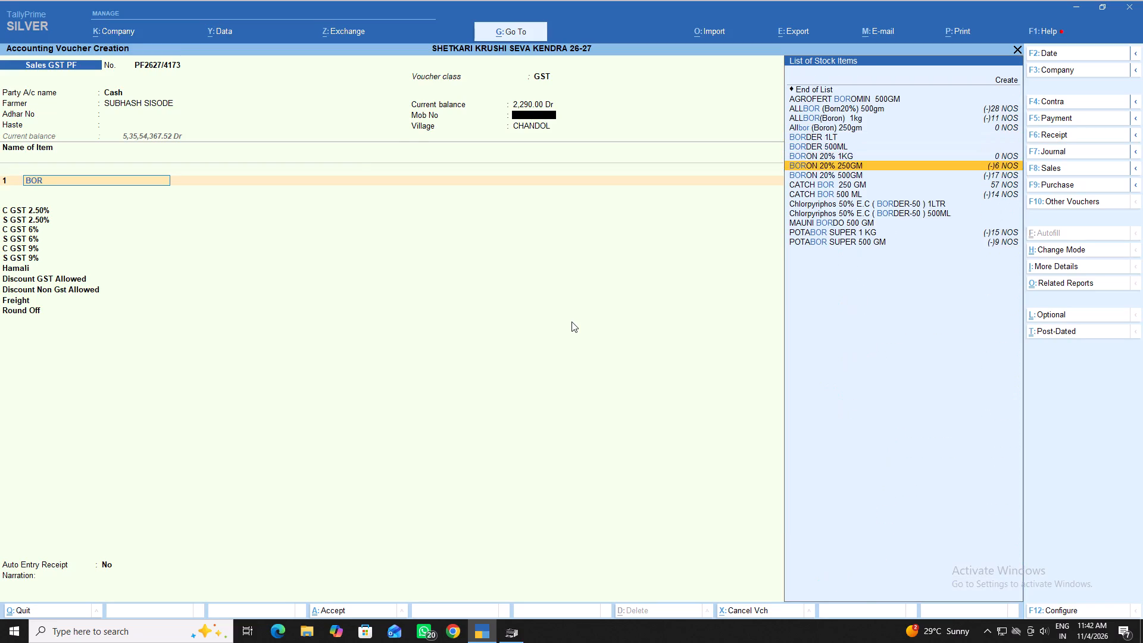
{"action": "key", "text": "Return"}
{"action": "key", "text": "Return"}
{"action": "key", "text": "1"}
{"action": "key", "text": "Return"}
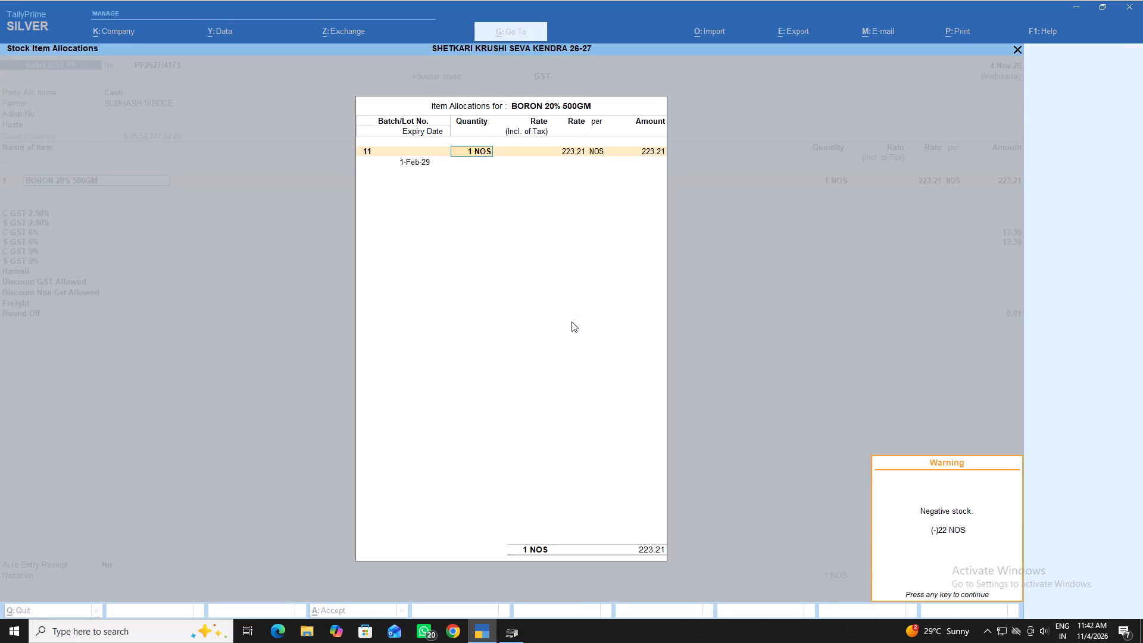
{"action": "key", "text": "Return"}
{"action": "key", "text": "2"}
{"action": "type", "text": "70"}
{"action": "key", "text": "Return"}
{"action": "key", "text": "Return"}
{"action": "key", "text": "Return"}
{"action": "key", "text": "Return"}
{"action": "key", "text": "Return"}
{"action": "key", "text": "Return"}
Leave the tax, hamali, discount, freight and round-off lines at their defaults and save the voucher without printing the invoice.
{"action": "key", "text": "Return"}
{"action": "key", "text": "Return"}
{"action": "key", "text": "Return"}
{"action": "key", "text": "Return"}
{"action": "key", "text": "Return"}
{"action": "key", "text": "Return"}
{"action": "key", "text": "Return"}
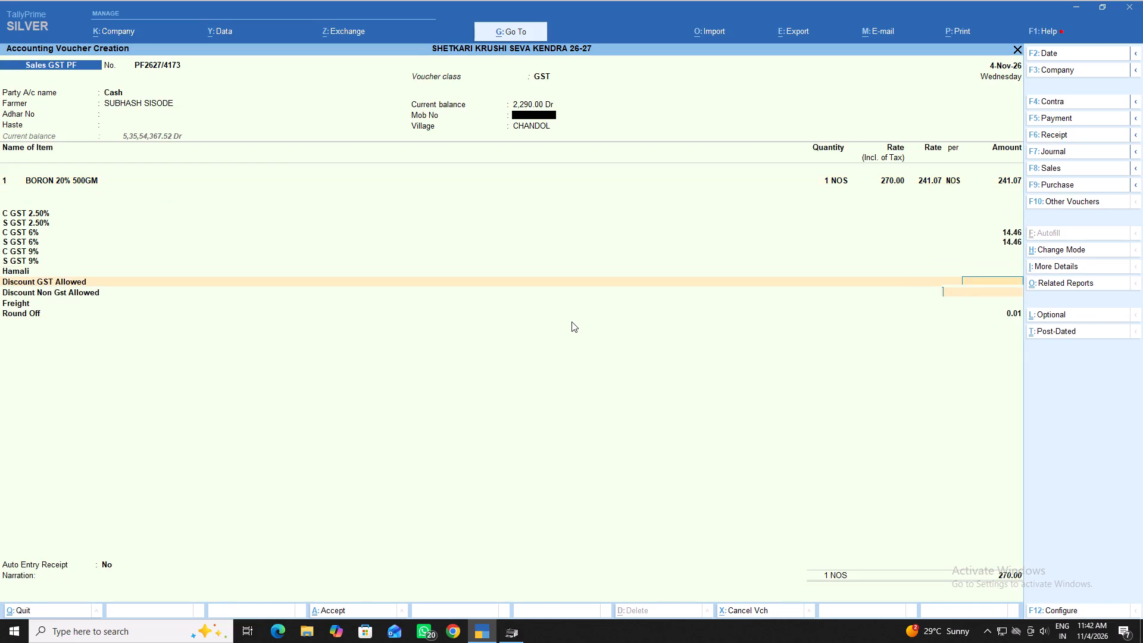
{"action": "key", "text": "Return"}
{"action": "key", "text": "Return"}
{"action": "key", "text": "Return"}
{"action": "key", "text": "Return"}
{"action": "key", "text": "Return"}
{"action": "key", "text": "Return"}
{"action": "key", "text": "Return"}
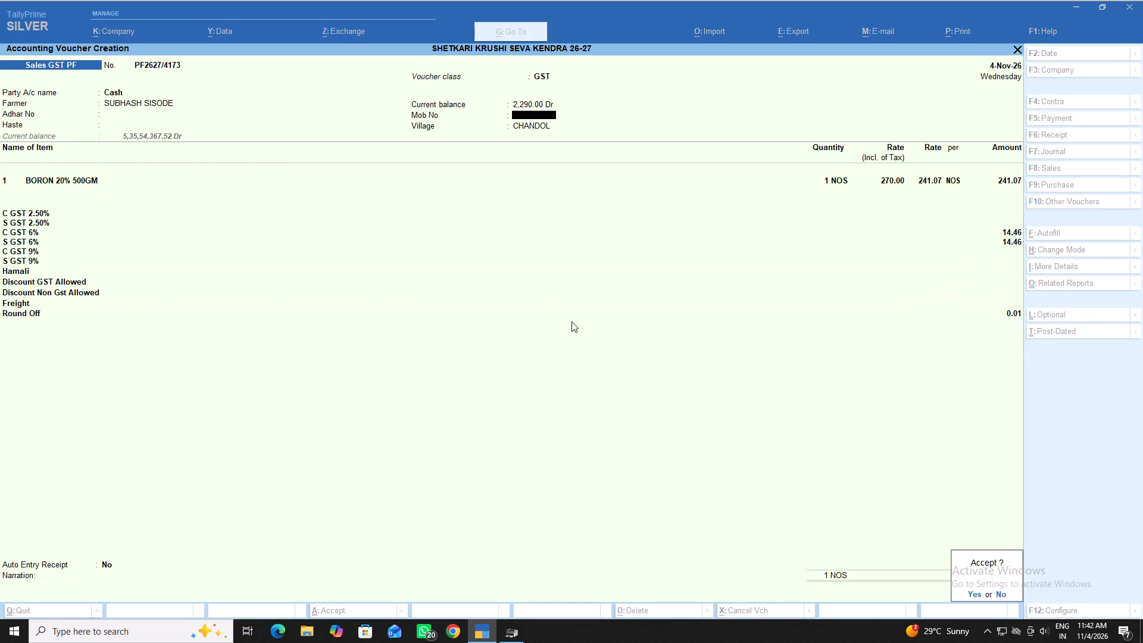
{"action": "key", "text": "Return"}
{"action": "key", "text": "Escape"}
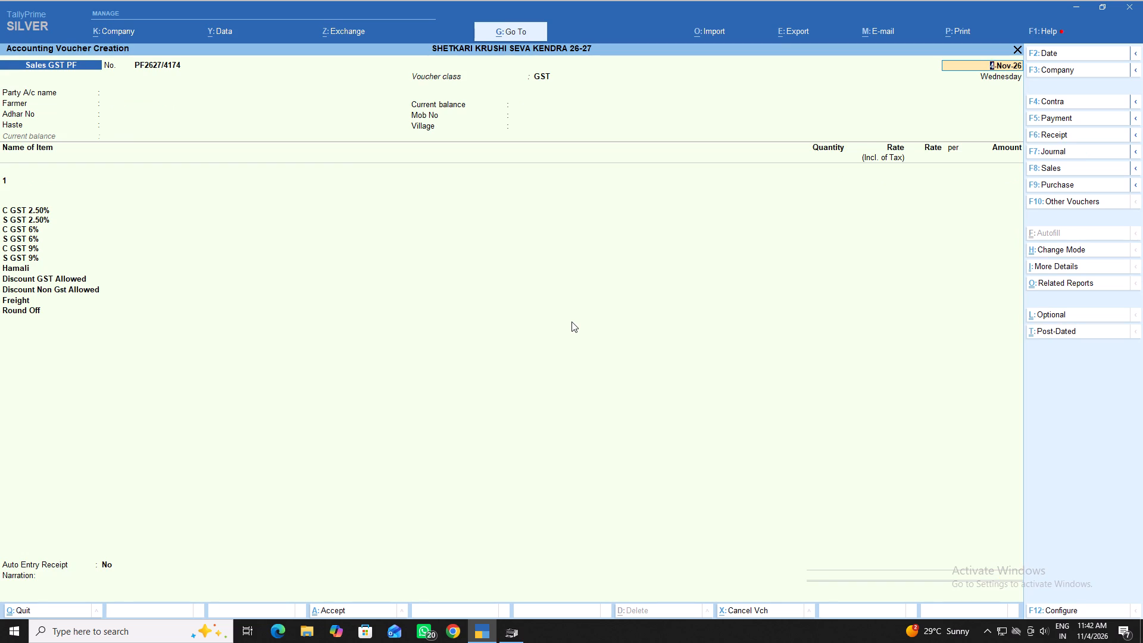
Fill the next voucher's header with party account Cash and the intended farmer's ledger under GOK from Chandol, keeping the other details.
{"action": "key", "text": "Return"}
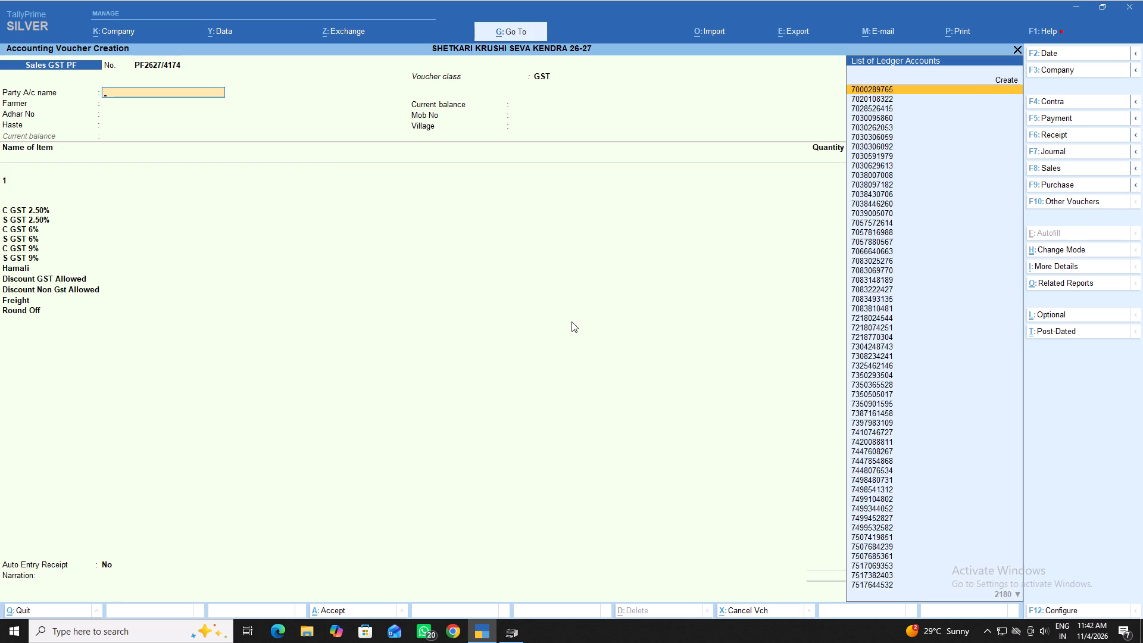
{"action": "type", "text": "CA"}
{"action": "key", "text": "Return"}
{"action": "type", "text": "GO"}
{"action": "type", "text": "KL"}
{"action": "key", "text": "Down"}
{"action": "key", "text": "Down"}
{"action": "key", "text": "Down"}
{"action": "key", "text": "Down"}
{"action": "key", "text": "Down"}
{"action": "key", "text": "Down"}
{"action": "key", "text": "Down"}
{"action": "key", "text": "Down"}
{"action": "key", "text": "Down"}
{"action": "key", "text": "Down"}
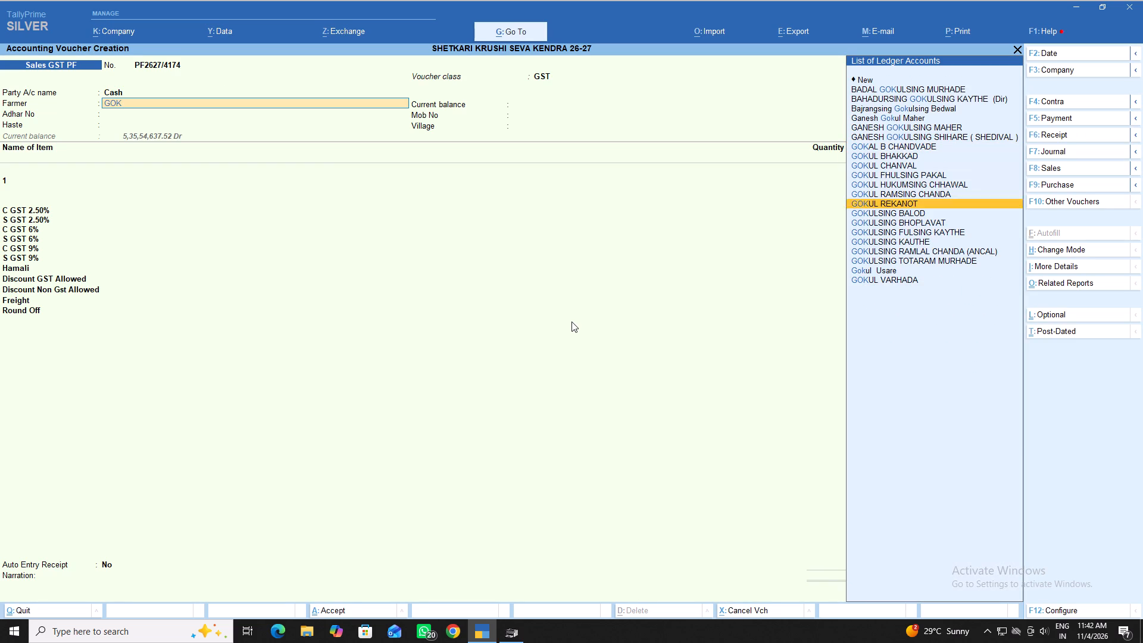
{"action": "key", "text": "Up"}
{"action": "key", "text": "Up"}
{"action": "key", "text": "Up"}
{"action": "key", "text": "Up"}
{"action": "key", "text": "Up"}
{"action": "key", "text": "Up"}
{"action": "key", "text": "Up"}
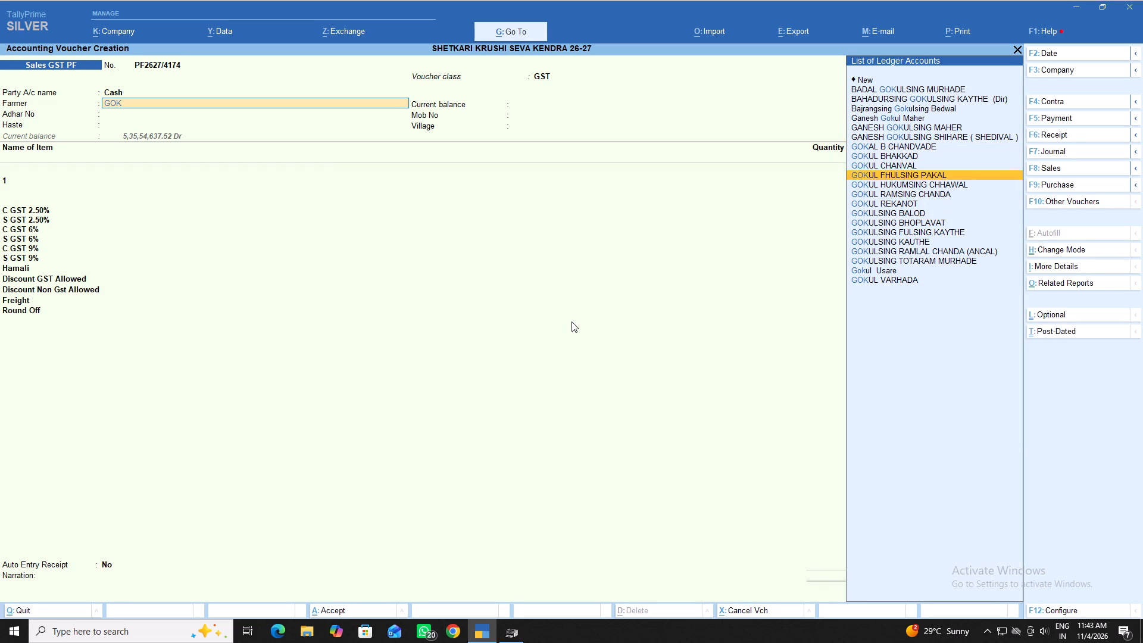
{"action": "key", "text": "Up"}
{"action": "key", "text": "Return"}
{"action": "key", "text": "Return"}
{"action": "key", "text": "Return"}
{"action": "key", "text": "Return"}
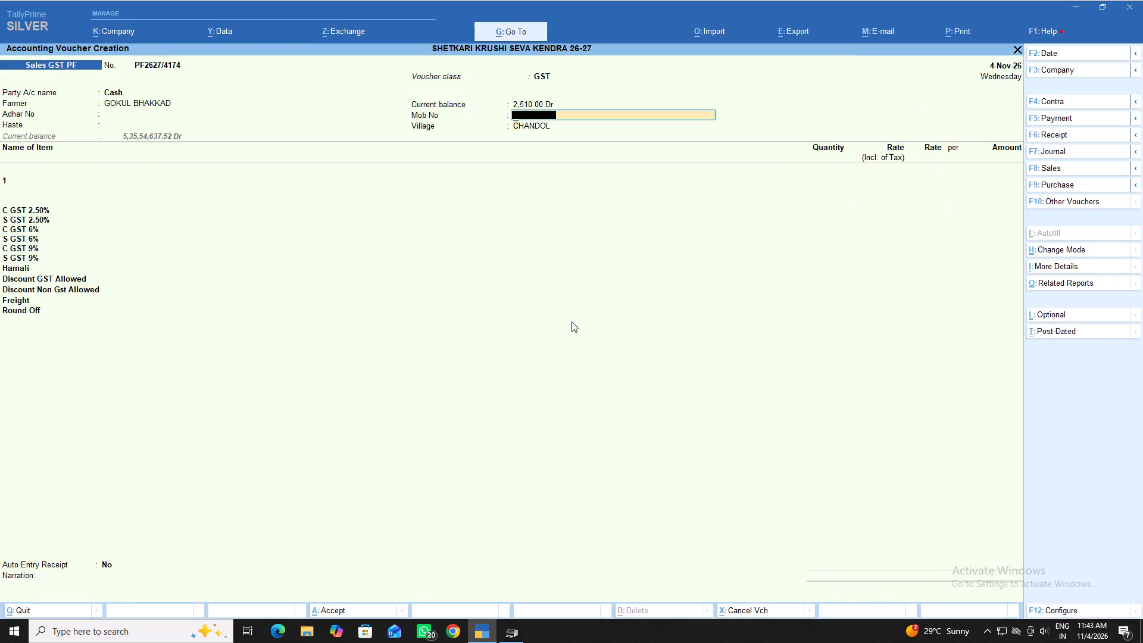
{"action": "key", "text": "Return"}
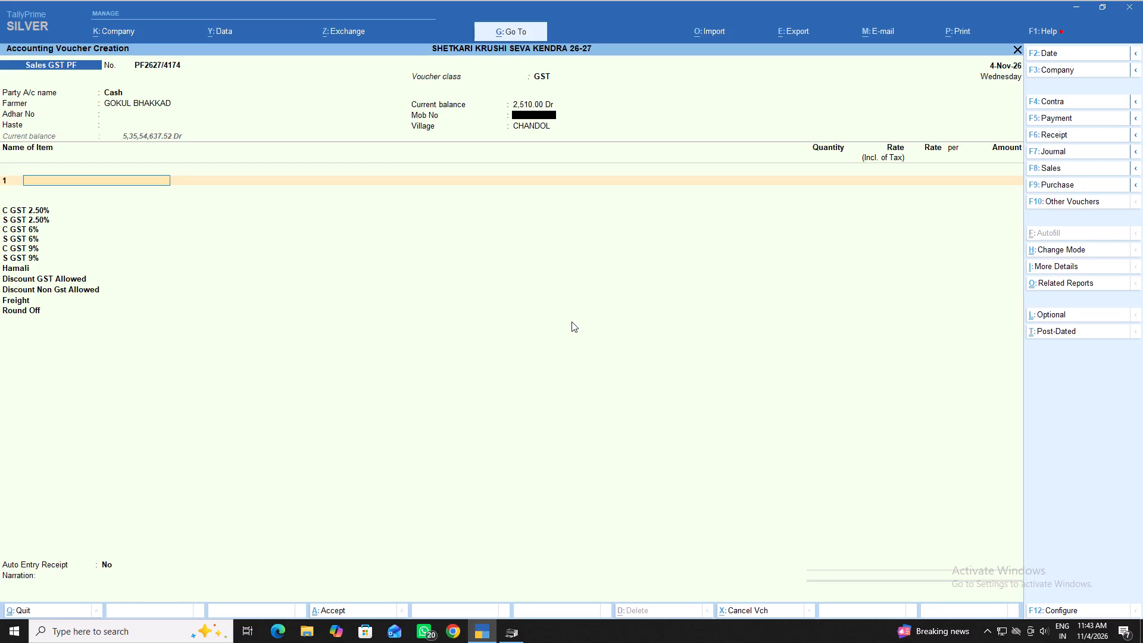
Add stock item ATRAFIL 500GM from batch Kt260216-i, quantity 4 NOS, at a tax-inclusive rate of 200.00.
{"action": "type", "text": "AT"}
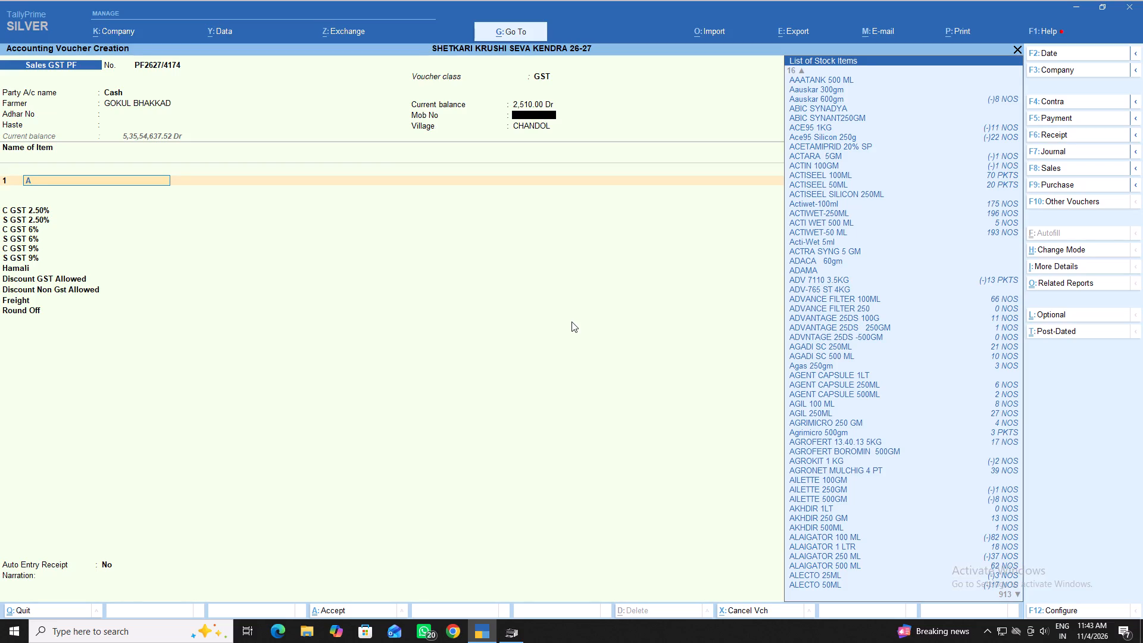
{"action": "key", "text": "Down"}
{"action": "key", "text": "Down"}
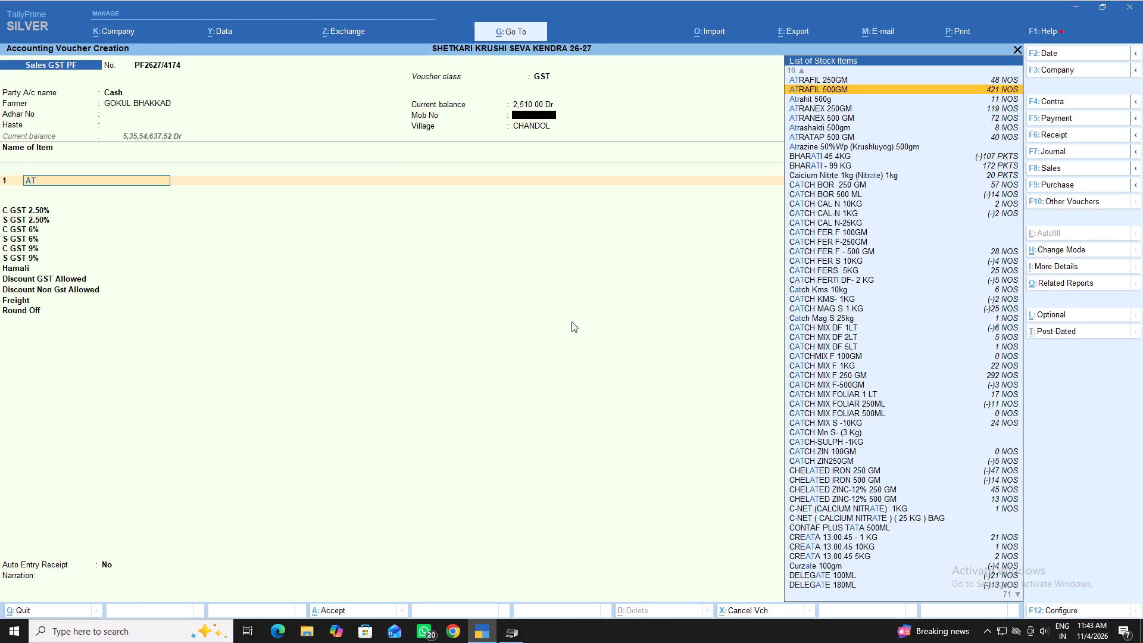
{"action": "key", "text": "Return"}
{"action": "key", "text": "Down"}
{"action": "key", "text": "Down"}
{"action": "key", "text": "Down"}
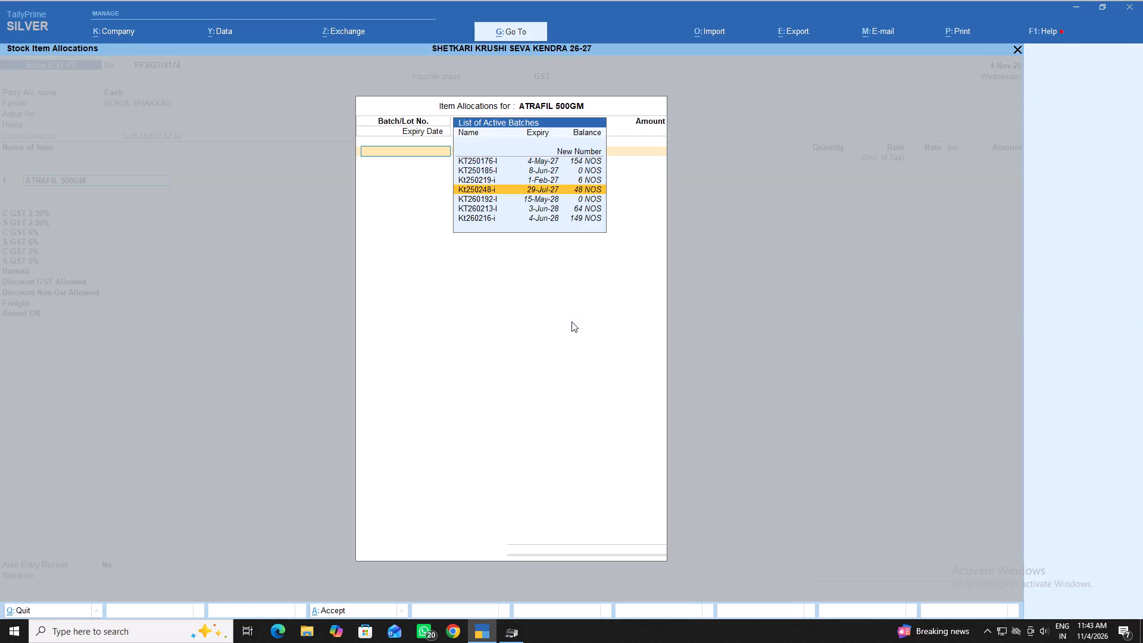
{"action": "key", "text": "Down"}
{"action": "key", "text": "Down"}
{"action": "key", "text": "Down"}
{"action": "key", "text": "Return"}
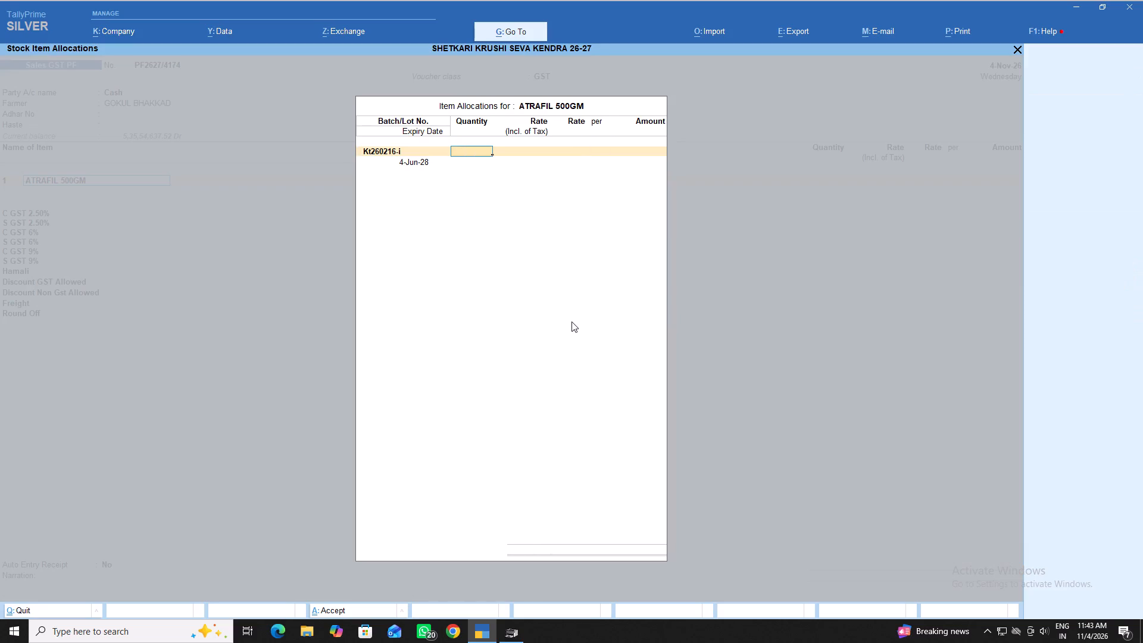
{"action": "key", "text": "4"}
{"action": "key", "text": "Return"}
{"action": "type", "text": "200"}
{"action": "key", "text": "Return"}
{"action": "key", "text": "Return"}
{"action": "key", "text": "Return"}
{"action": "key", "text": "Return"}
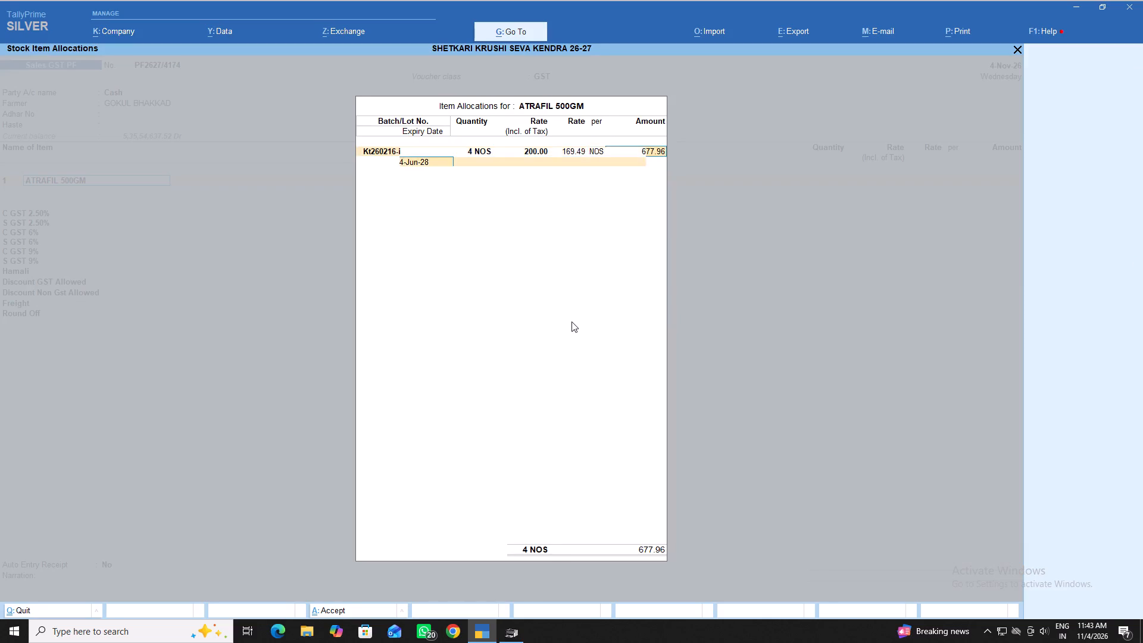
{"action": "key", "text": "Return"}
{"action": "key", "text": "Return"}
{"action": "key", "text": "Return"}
Accept the default tax, hamali, discount, freight and round-off lines and save this second sales voucher without printing it.
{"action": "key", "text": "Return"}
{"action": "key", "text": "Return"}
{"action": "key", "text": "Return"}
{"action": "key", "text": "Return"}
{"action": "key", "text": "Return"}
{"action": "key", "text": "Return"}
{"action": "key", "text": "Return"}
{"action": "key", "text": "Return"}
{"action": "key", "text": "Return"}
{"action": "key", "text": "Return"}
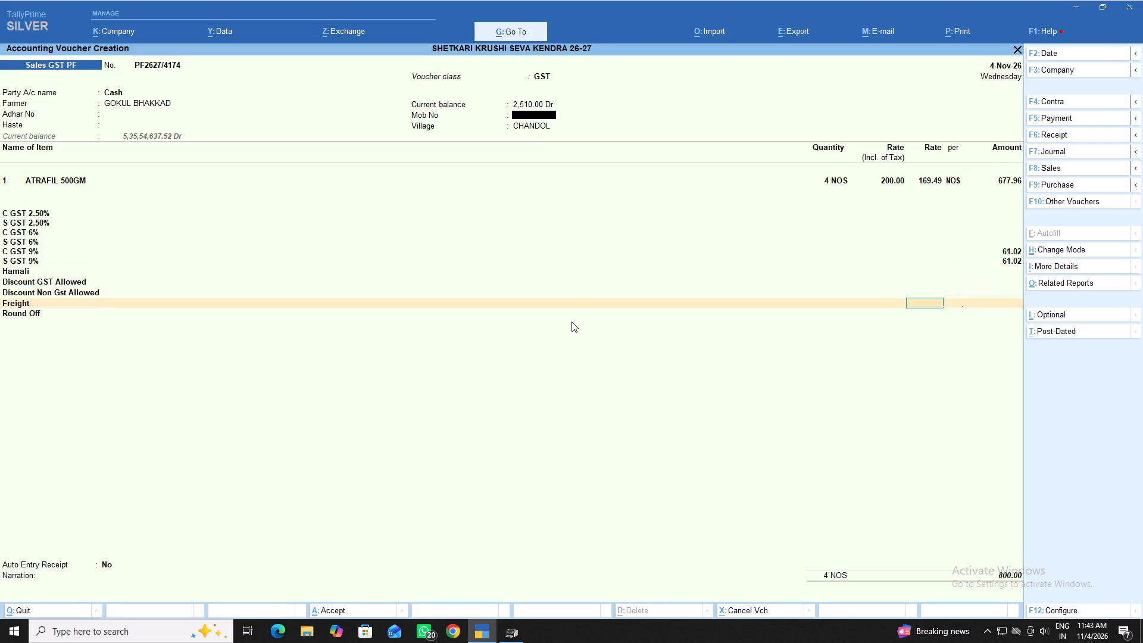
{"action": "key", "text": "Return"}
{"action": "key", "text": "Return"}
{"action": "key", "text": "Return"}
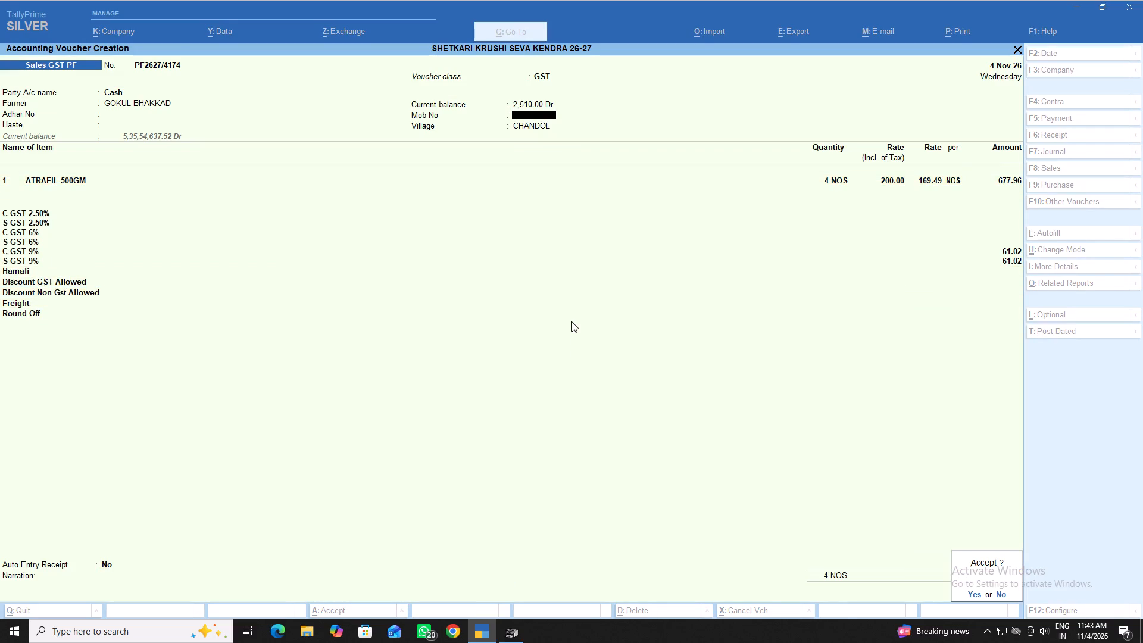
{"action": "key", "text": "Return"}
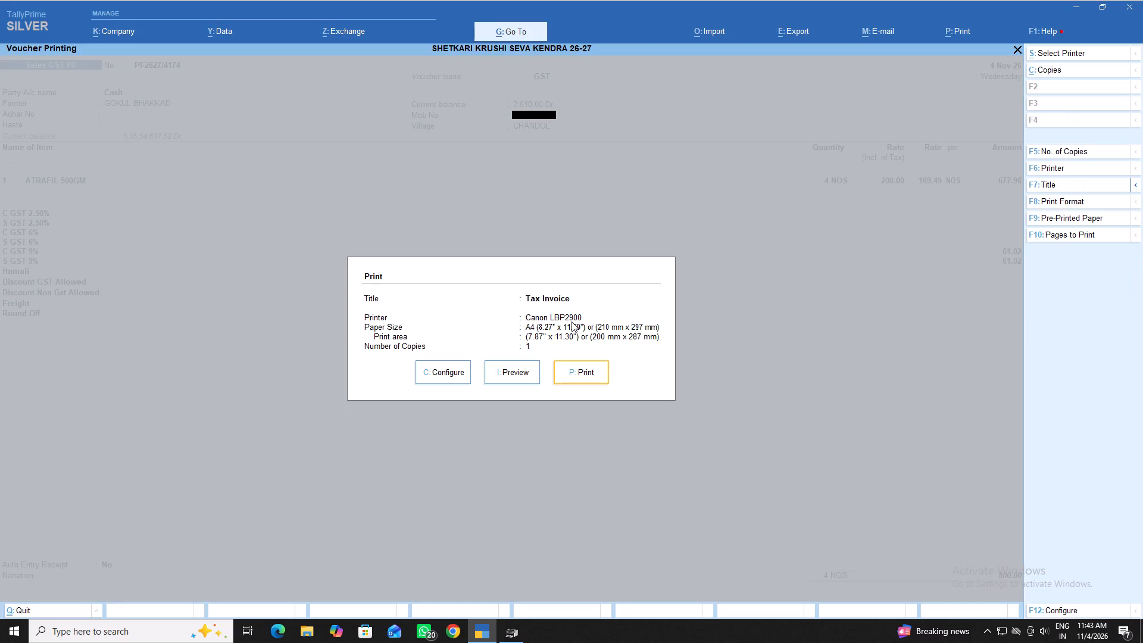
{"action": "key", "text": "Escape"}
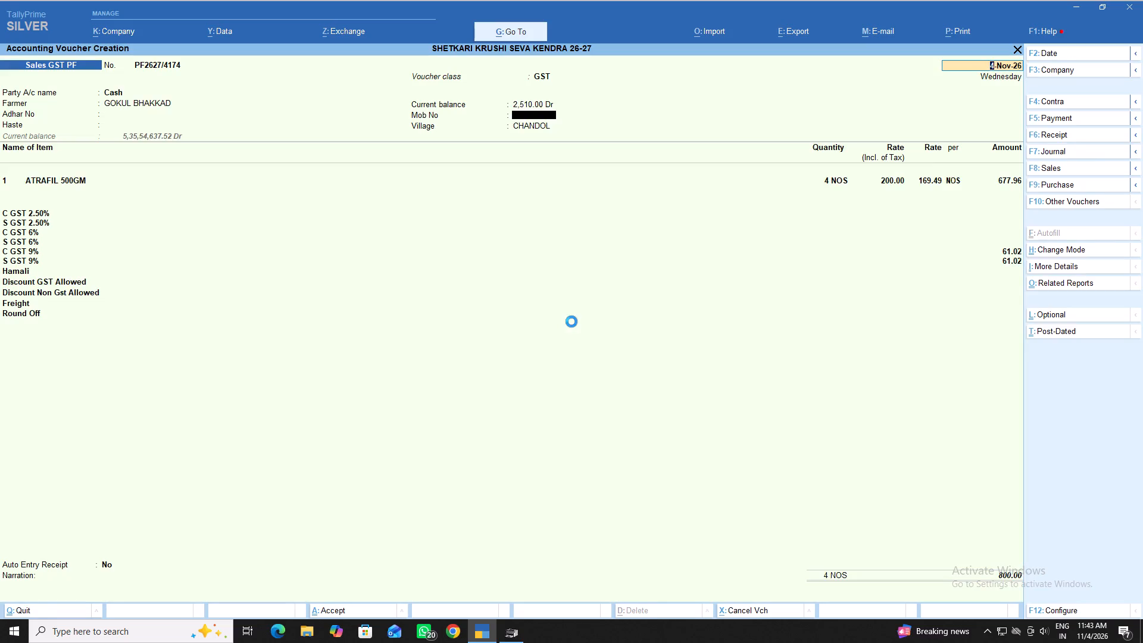
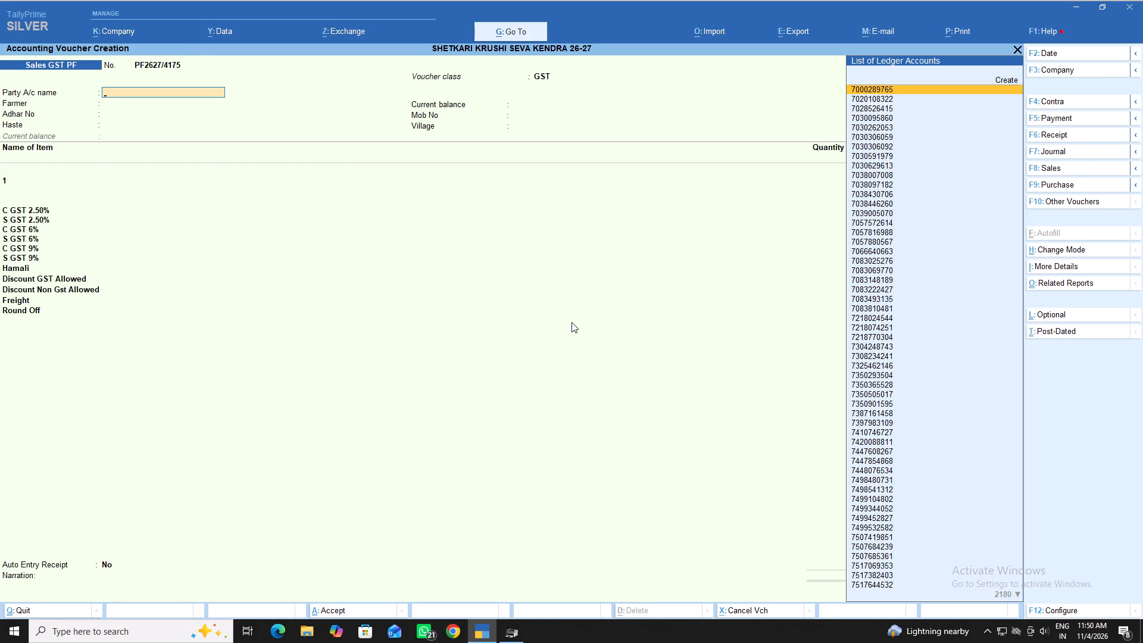
Start creating a new ledger from the voucher's party account field and enter the farmer's name as the ledger name.
{"action": "key", "text": "alt+c"}
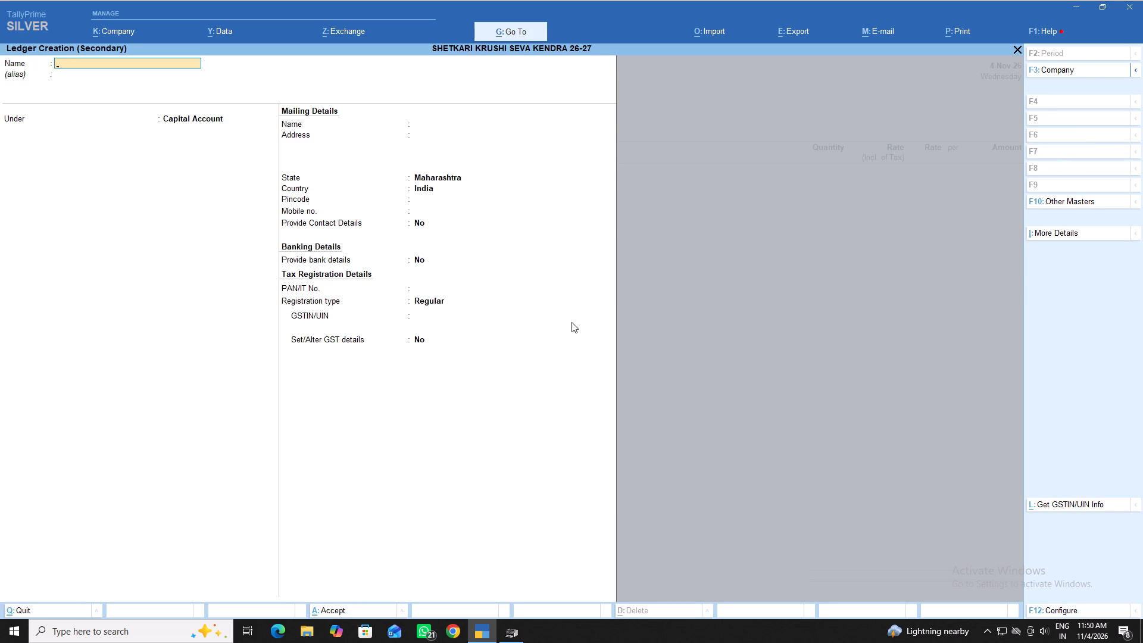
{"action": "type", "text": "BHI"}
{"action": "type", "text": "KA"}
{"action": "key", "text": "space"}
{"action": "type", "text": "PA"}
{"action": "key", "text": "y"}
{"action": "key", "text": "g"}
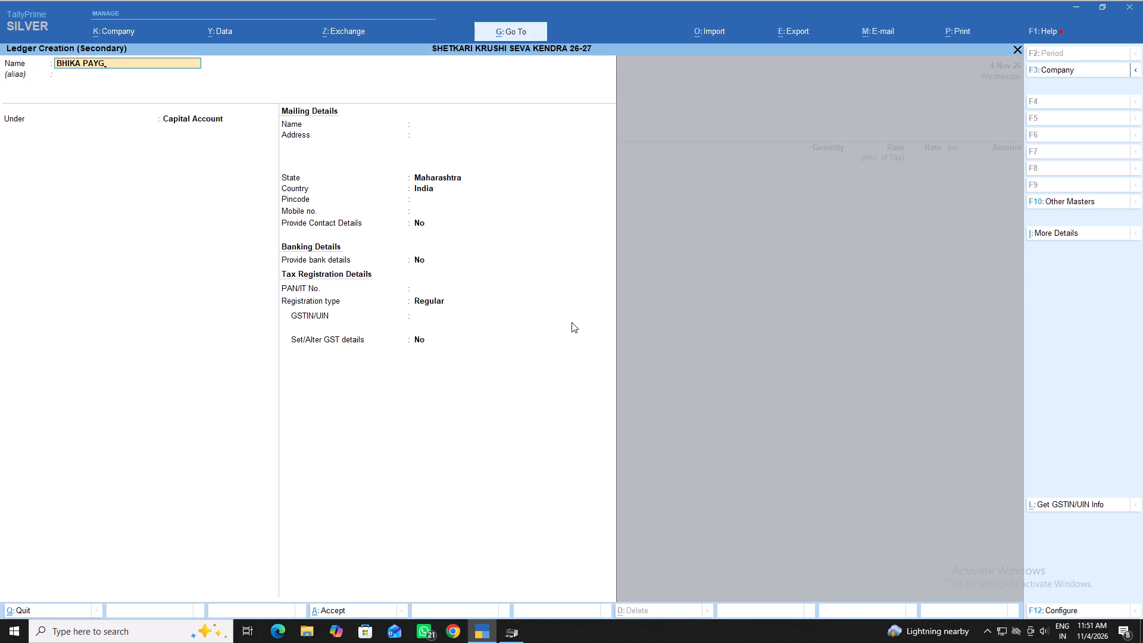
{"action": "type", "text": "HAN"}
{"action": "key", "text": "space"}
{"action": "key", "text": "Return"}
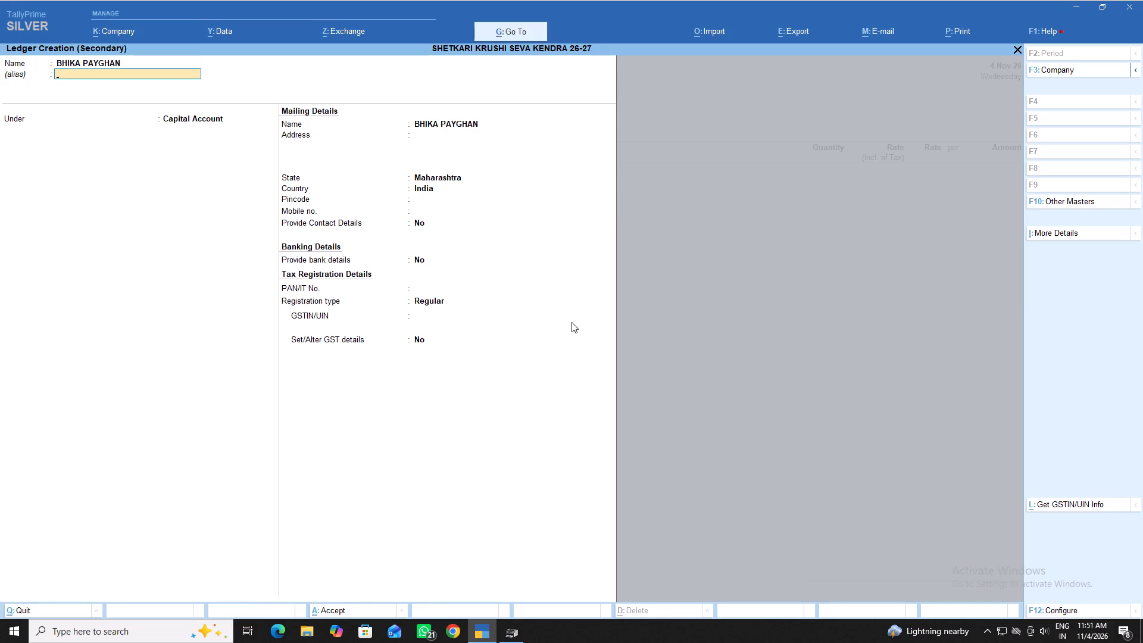
Enter the farmer's mobile number as the new ledger's alias, with no further alias.
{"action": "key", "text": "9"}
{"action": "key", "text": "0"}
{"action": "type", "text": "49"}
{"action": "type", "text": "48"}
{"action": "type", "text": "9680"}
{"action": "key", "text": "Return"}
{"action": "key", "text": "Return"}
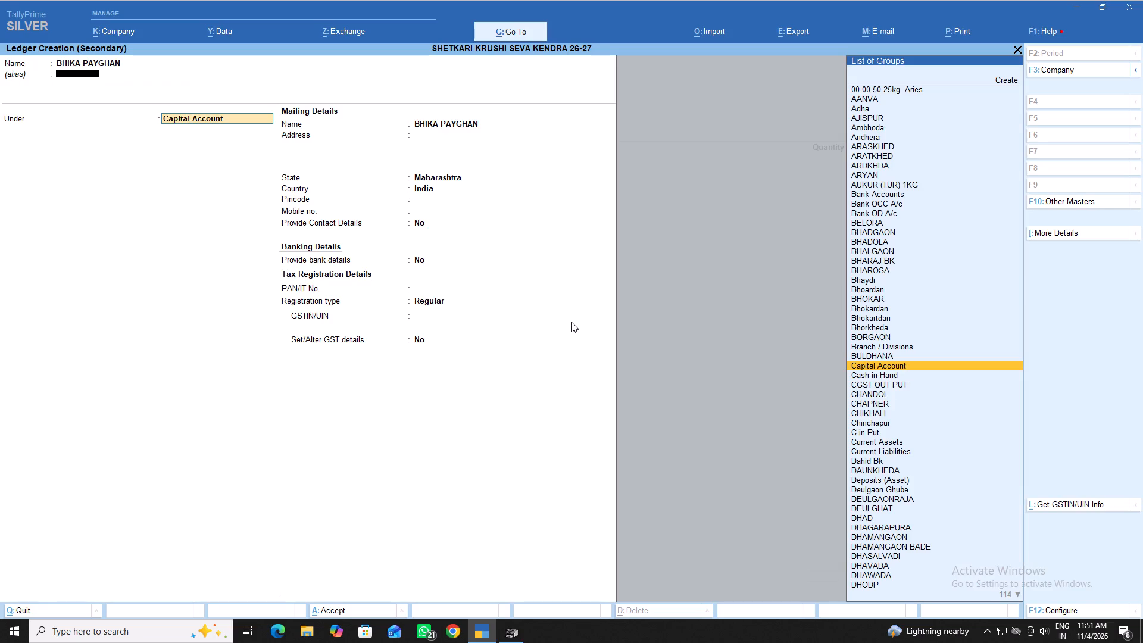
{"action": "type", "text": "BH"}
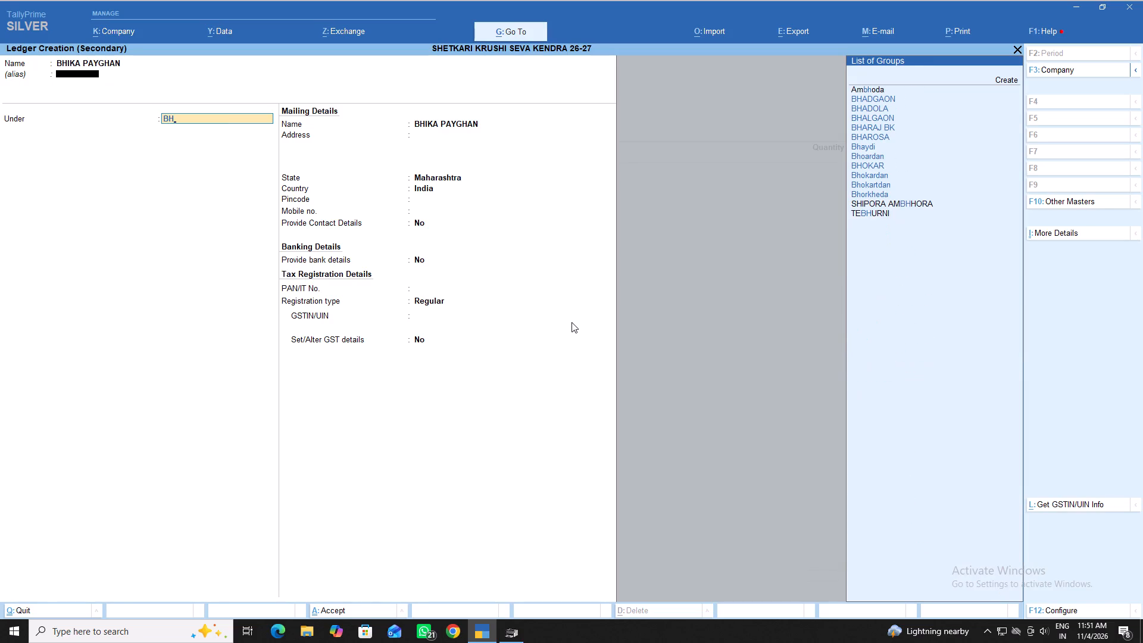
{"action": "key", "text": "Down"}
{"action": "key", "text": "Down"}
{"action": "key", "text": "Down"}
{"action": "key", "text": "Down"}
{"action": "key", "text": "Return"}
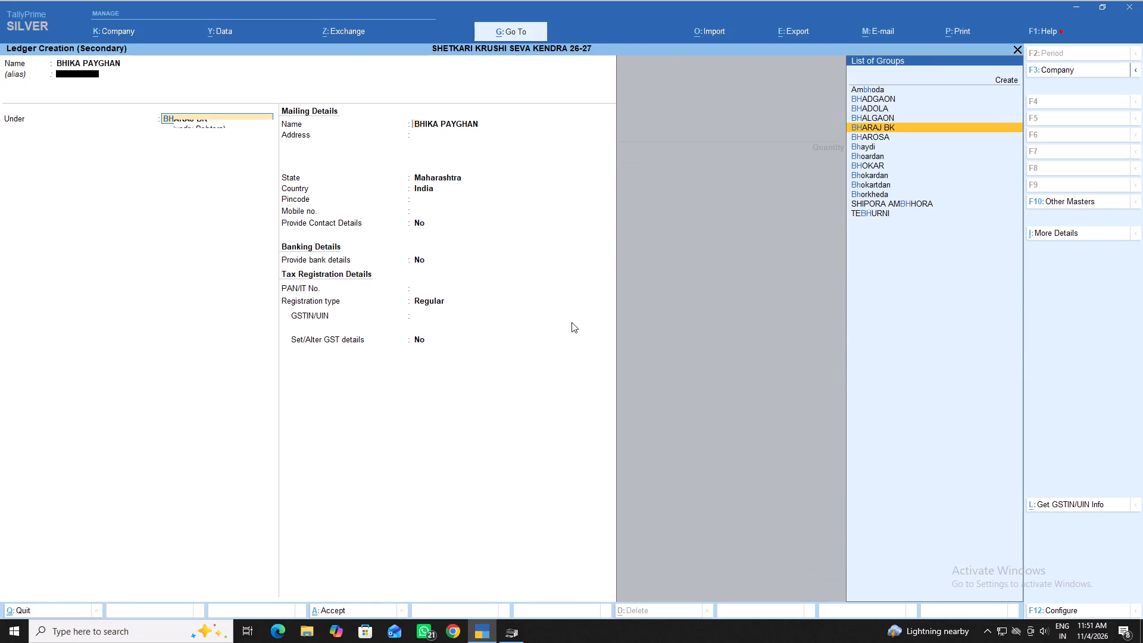
Keep the default mailing name and enter the farmer's village in the ledger's mailing address.
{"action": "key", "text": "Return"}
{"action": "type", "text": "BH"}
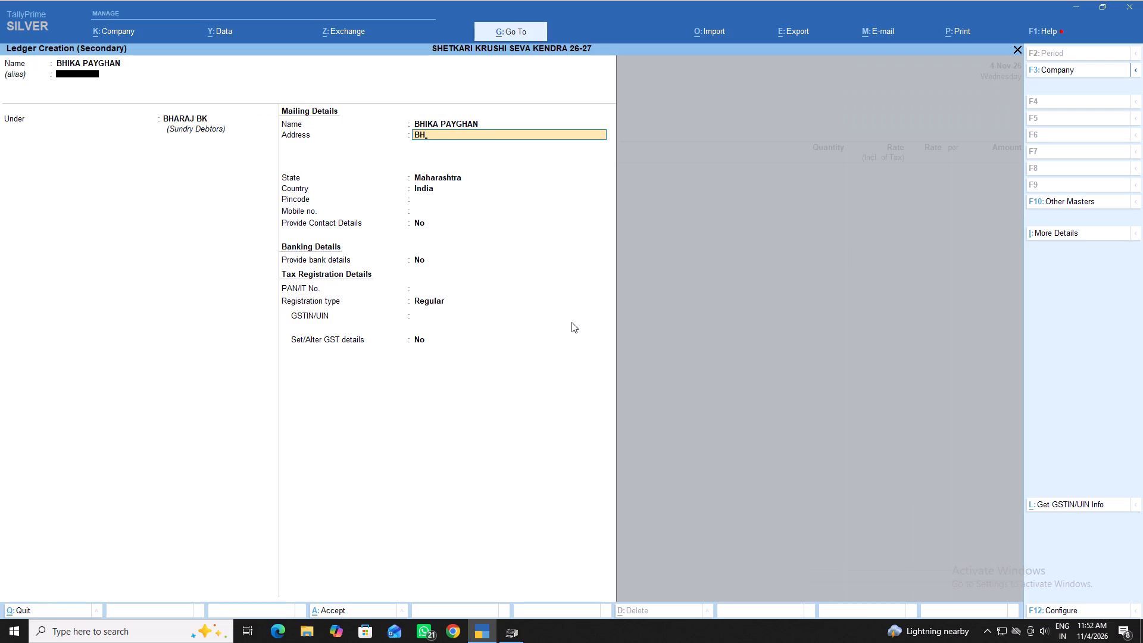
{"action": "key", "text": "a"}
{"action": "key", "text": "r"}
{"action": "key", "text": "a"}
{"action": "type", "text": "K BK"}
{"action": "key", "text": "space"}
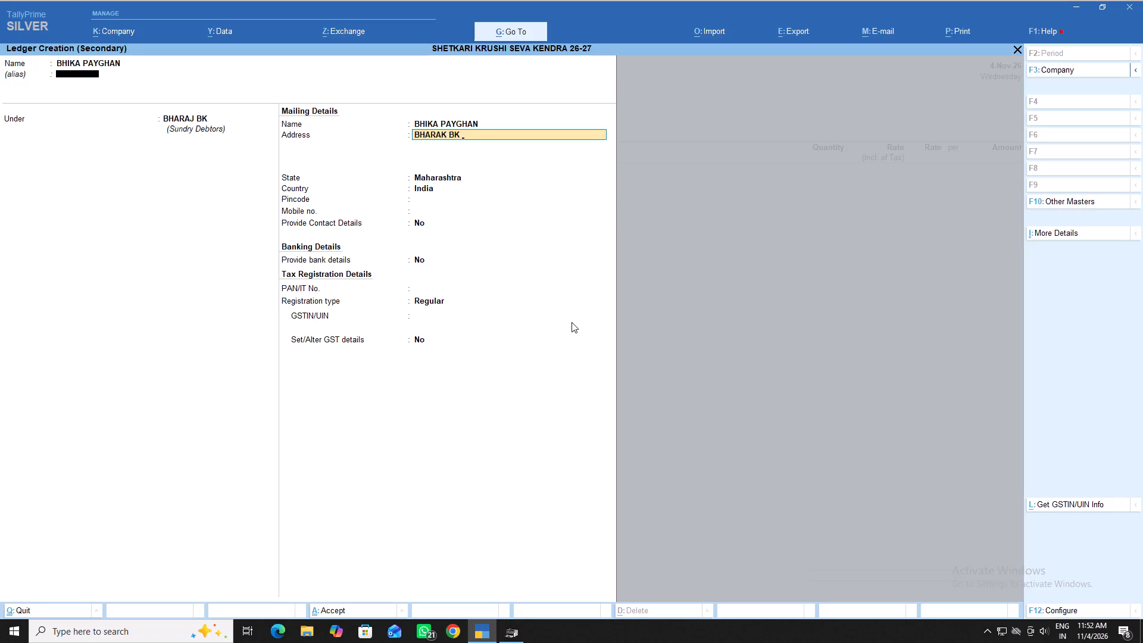
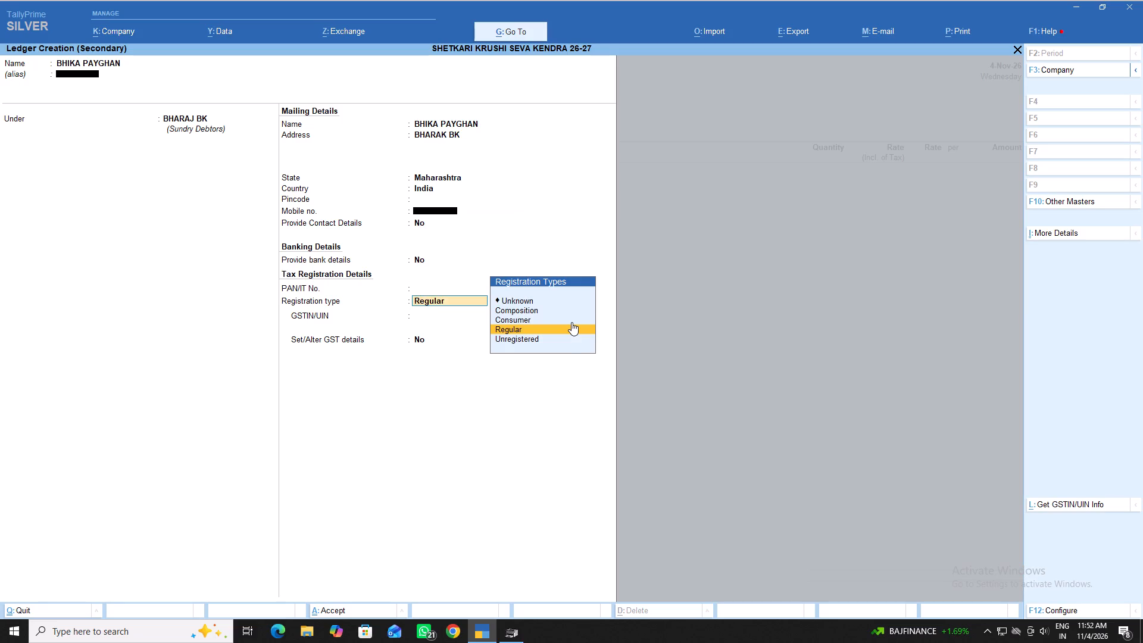
Set the new ledger's registration type to Unregistered, leave its GST details off and save it, returning to the voucher's item entry.
{"action": "key", "text": "Down"}
{"action": "key", "text": "Return"}
{"action": "key", "text": "Return"}
{"action": "key", "text": "Return"}
{"action": "key", "text": "Return"}
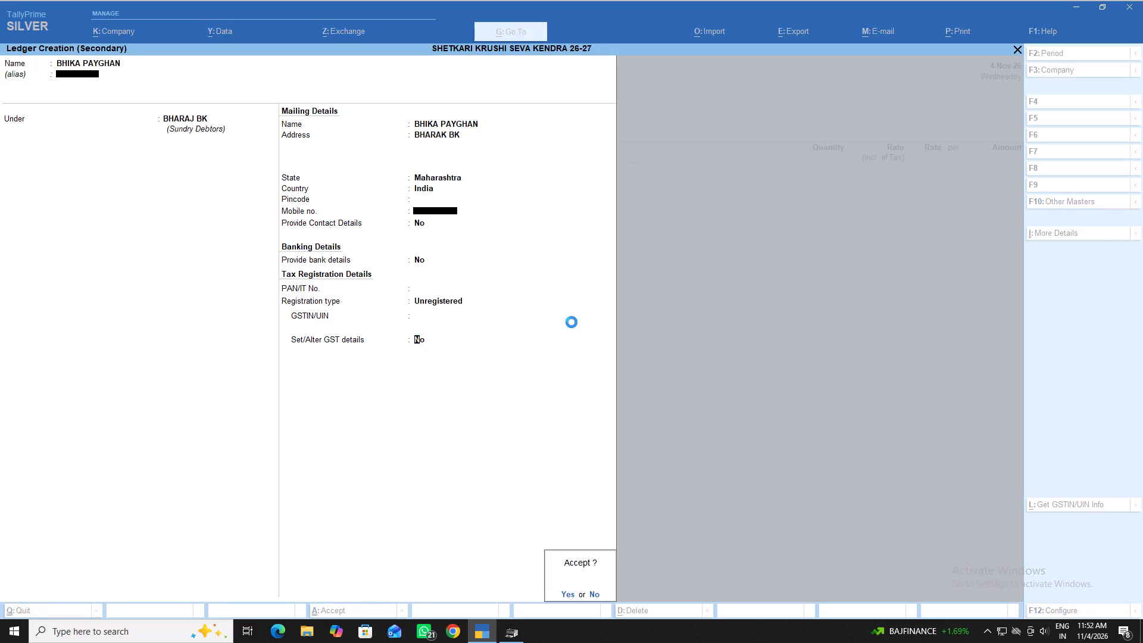
{"action": "key", "text": "Return"}
{"action": "key", "text": "Return"}
{"action": "key", "text": "Return"}
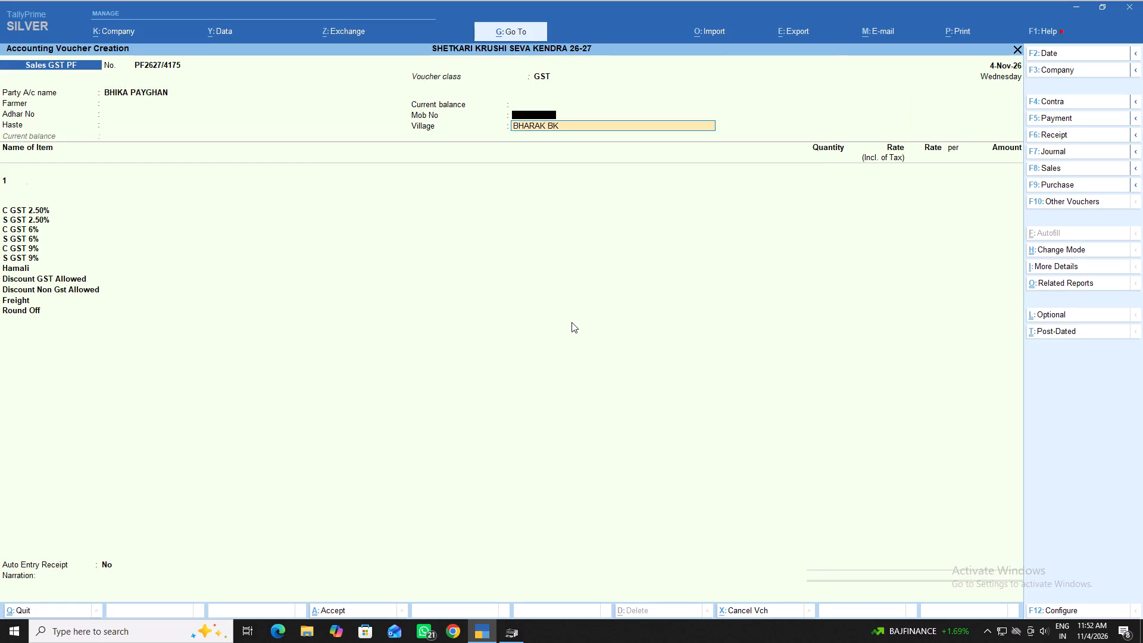
Choose SANVARDHAN KIT 5 LTR as the voucher's first stock item.
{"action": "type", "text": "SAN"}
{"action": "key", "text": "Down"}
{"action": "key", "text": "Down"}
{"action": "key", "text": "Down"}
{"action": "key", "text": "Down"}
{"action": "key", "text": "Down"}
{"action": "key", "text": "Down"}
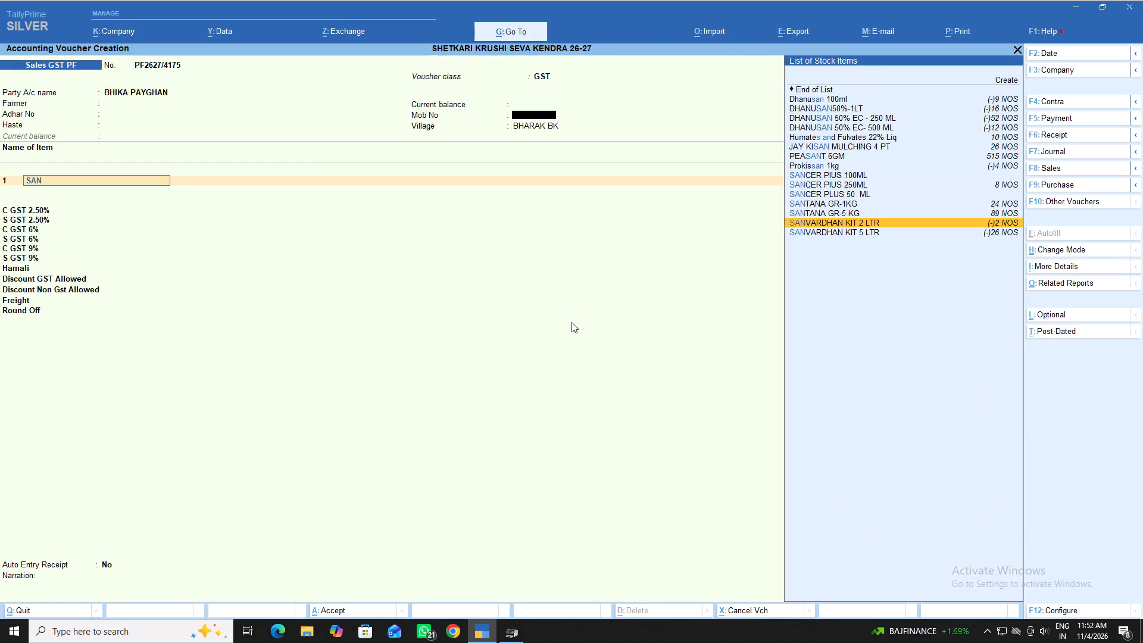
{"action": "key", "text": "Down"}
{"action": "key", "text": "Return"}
Allocate 1 NOS of the item from batch SAI/12/25/01 at a tax-inclusive rate of 1500.
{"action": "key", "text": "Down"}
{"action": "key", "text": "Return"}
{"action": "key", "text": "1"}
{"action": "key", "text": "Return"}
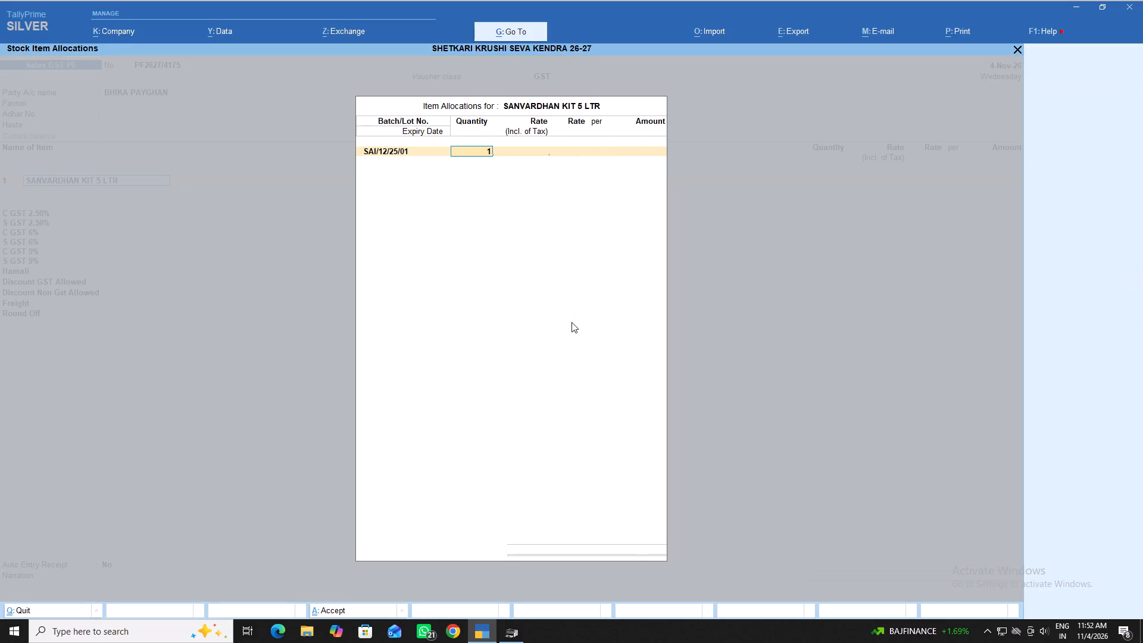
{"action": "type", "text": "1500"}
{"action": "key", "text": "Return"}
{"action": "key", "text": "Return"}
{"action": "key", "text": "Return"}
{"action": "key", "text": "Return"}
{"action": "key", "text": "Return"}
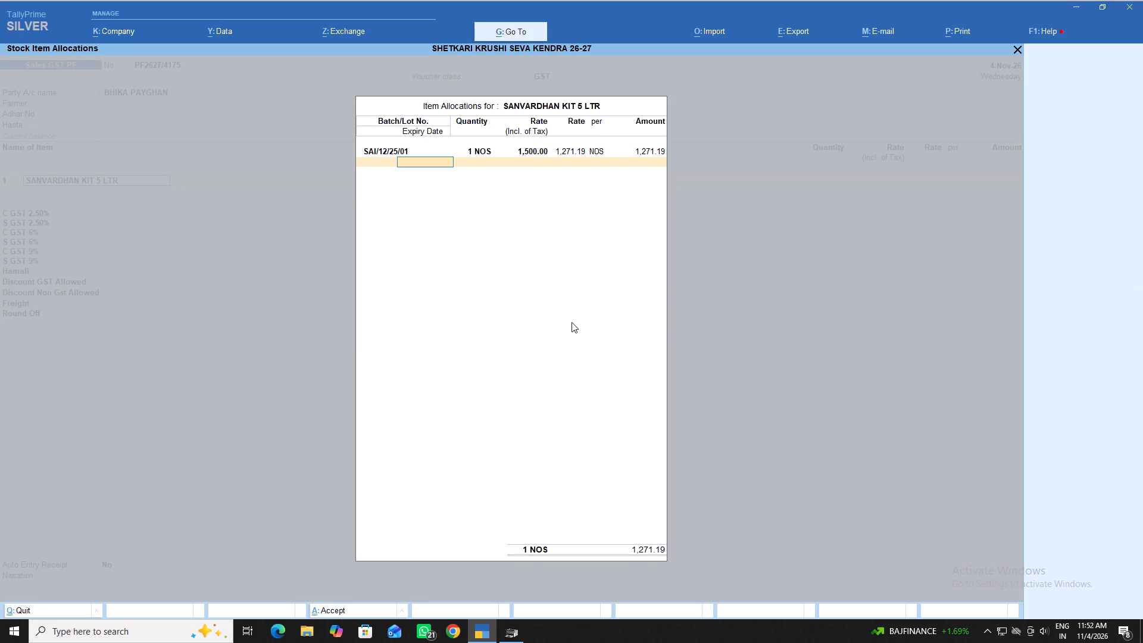
Enter 1.2.2028 as the batch's expiry date and complete the item allocation.
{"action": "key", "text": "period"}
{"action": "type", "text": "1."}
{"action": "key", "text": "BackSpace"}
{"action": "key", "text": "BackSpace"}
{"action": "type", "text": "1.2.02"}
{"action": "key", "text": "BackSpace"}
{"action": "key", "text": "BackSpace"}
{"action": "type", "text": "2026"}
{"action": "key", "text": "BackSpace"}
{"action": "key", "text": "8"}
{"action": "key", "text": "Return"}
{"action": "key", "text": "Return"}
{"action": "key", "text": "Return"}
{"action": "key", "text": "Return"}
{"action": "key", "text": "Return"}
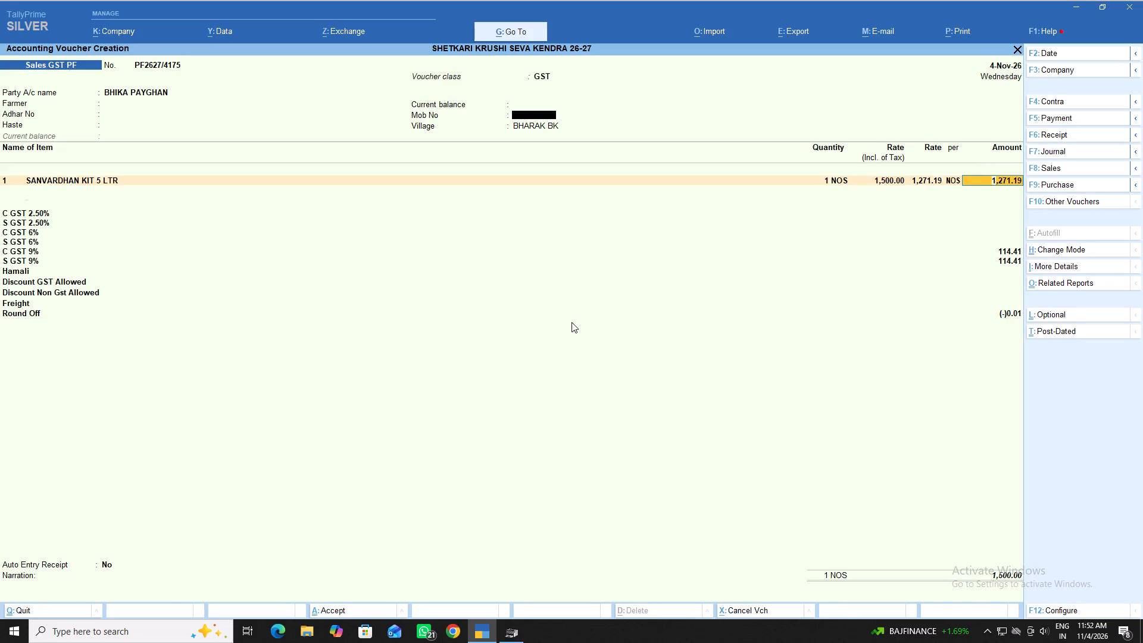
End the item list and proceed through the voucher's remaining lines, leaving the Hamali, discount and freight charges blank.
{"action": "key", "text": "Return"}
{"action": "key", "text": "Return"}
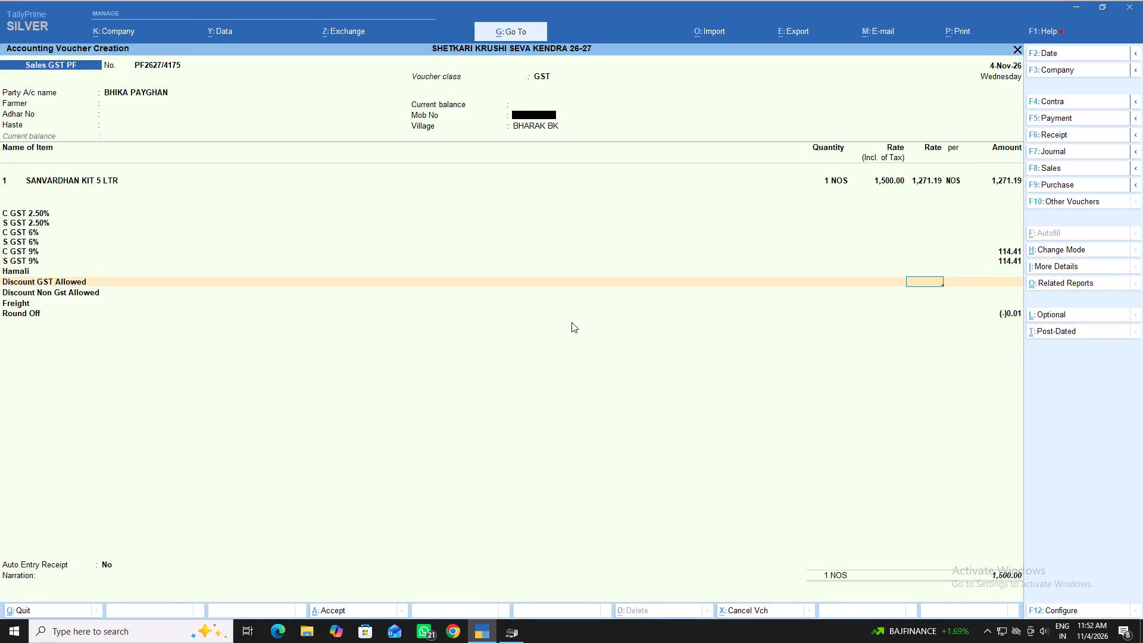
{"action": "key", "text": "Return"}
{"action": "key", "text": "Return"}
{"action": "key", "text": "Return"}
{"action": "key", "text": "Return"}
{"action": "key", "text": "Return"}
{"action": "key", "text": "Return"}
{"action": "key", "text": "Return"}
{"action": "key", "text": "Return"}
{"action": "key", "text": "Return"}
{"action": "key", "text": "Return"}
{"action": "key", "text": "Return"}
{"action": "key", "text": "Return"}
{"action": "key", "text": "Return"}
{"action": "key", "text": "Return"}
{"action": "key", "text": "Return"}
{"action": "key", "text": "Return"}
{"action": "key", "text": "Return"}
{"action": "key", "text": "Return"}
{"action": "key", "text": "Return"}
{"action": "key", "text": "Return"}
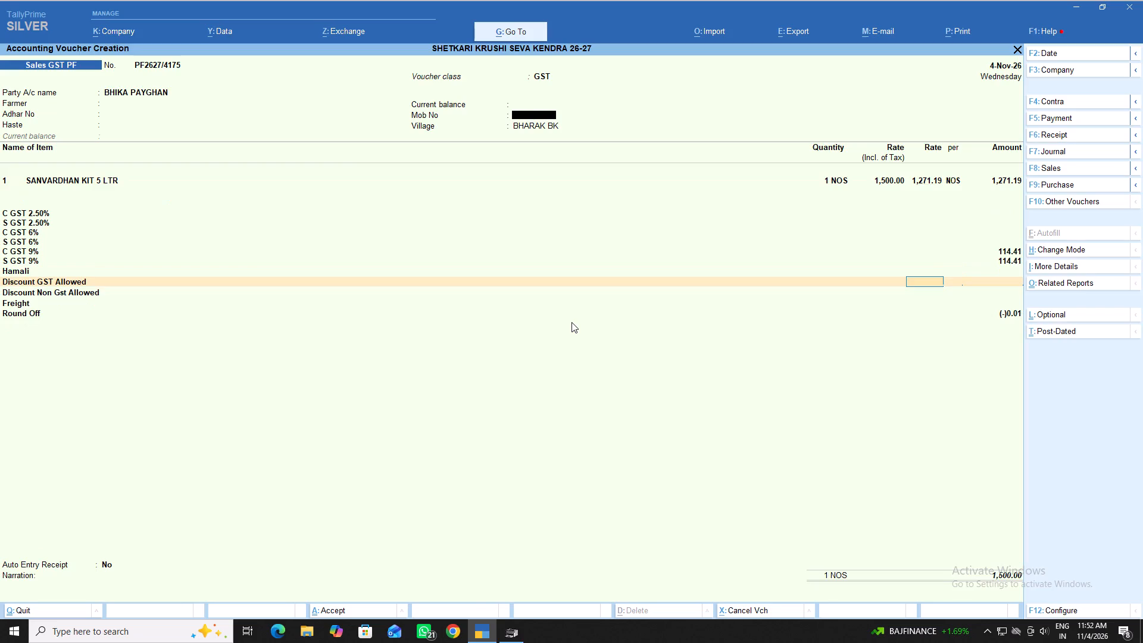
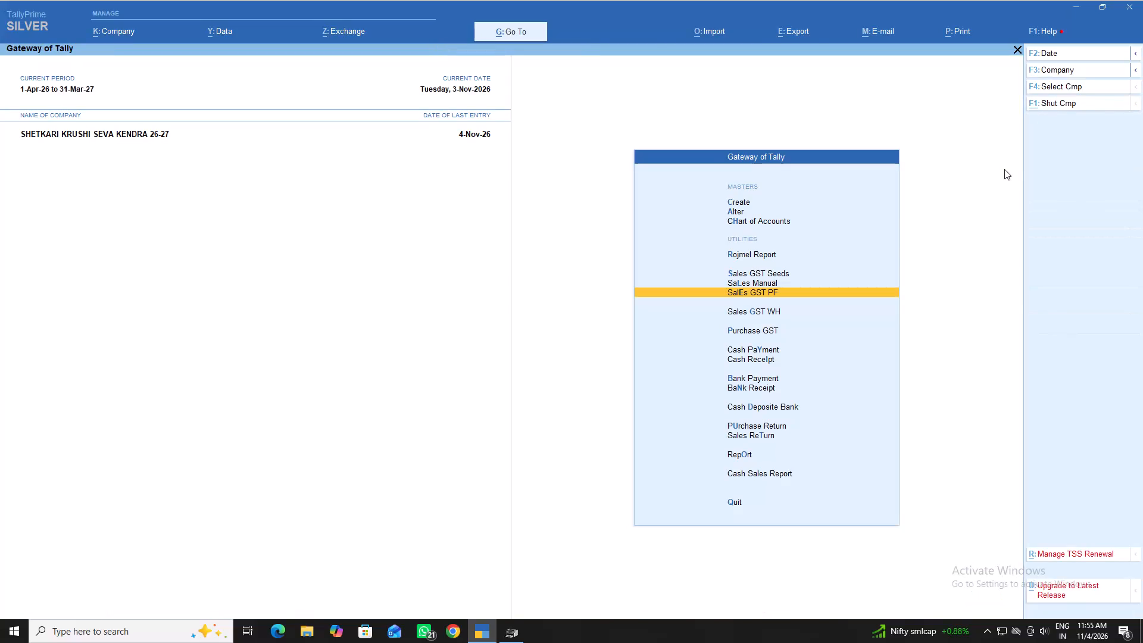
Start a new Cash Receipt voucher with Cash as the receiving account.
{"action": "key", "text": "Down"}
{"action": "key", "text": "Down"}
{"action": "key", "text": "Down"}
{"action": "key", "text": "Down"}
{"action": "key", "text": "Return"}
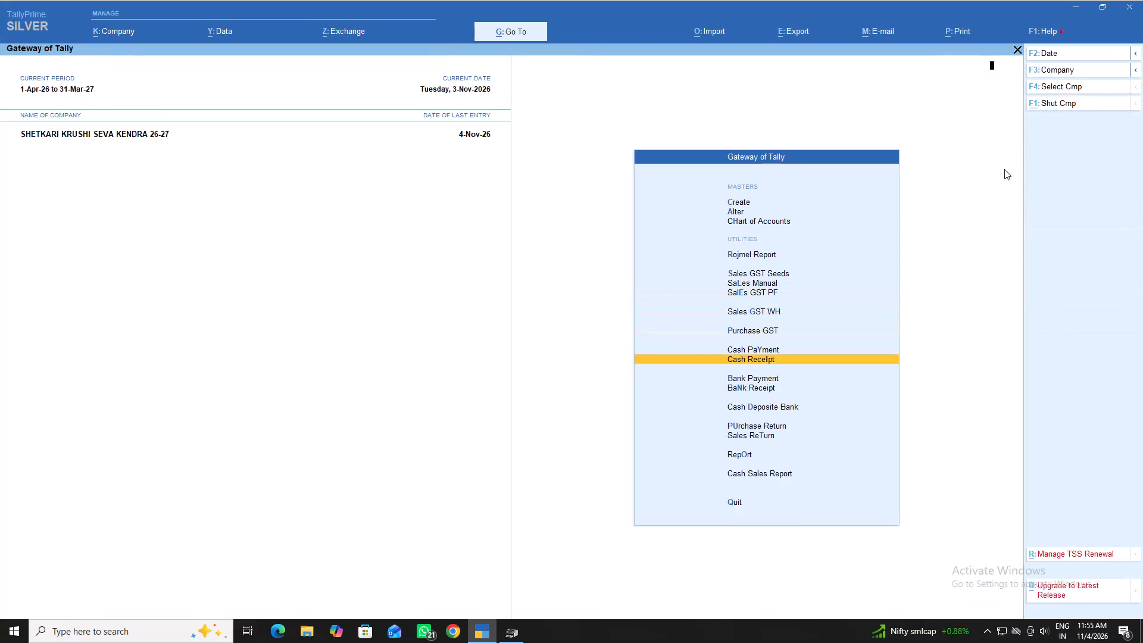
{"action": "key", "text": "Return"}
{"action": "type", "text": "CA"}
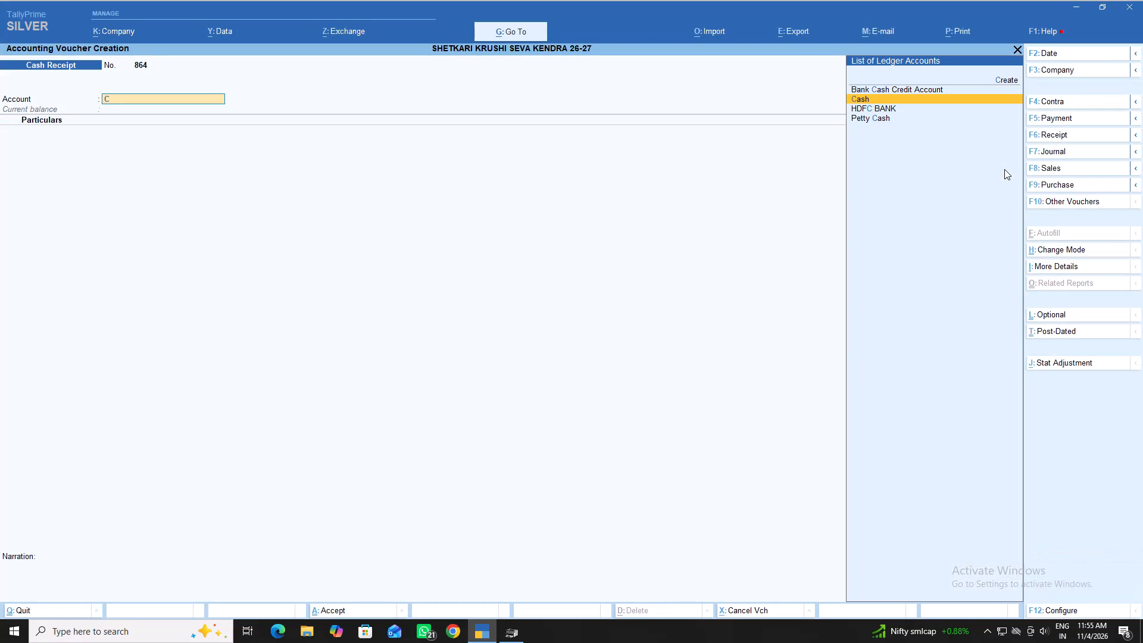
{"action": "key", "text": "Return"}
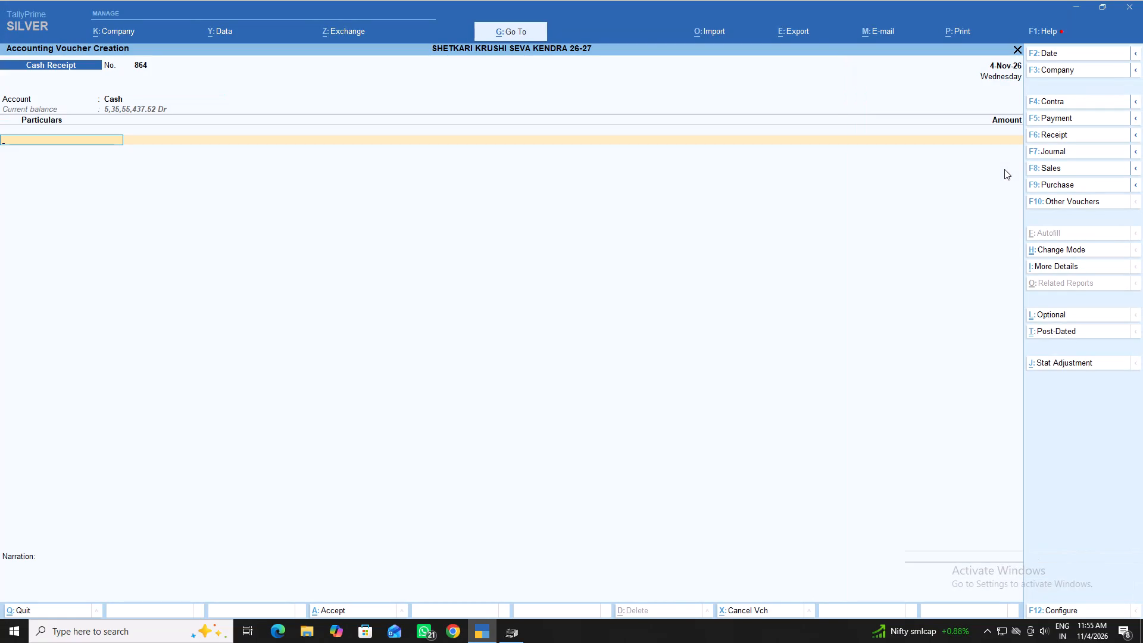
Credit 1500 to the farmer ledger beginning with BHIKA and save the receipt with its narration left blank.
{"action": "type", "text": "BH"}
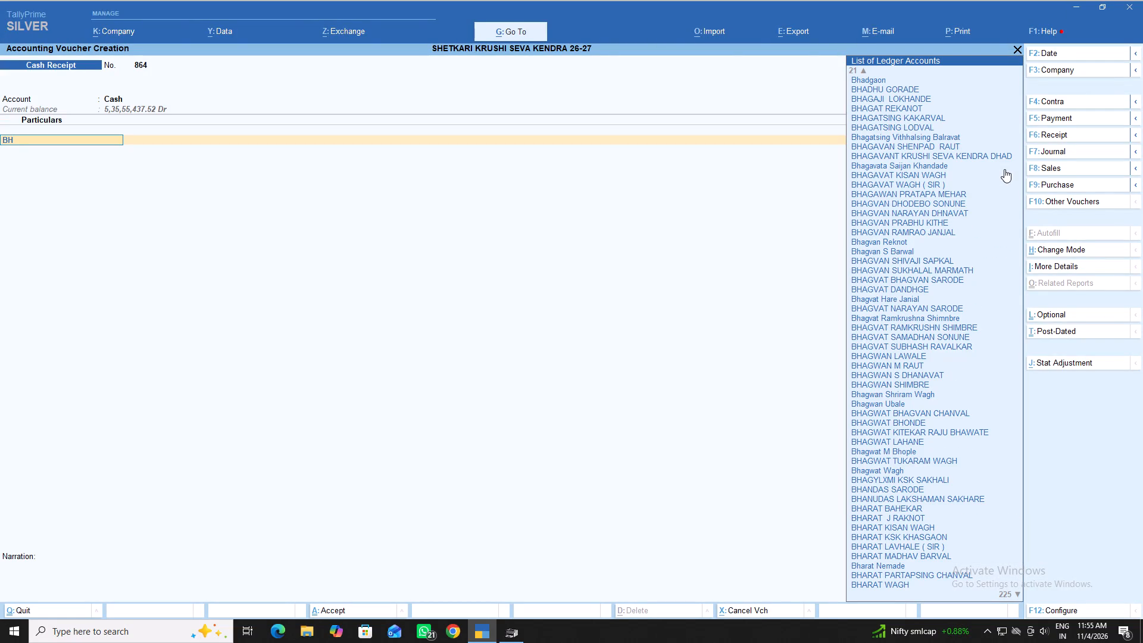
{"action": "type", "text": "IK"}
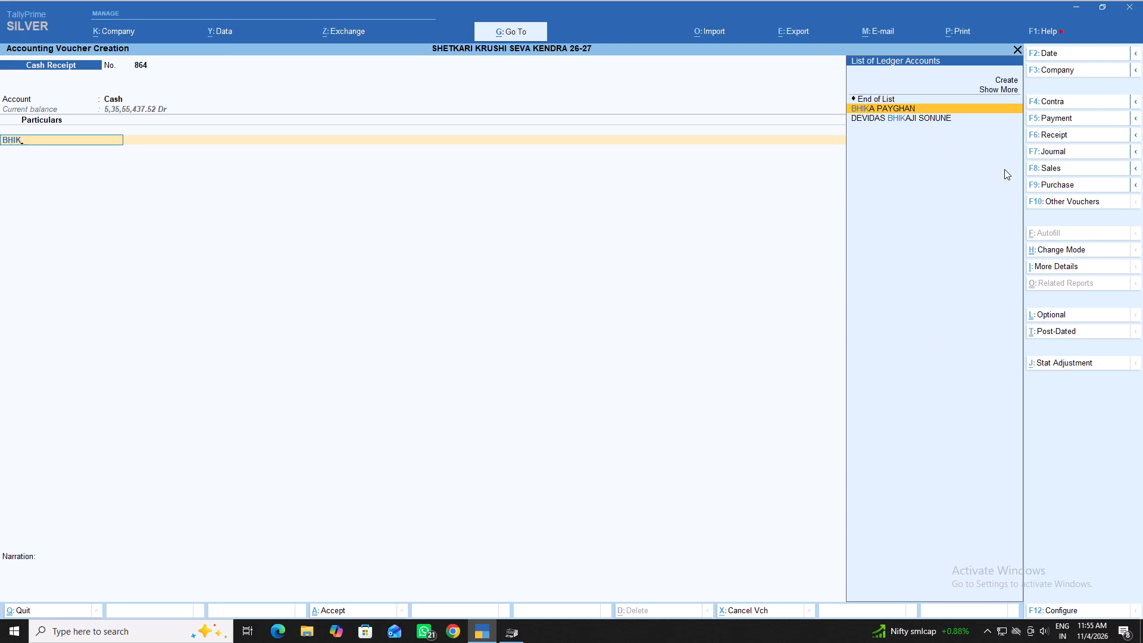
{"action": "key", "text": "a"}
{"action": "key", "text": "Return"}
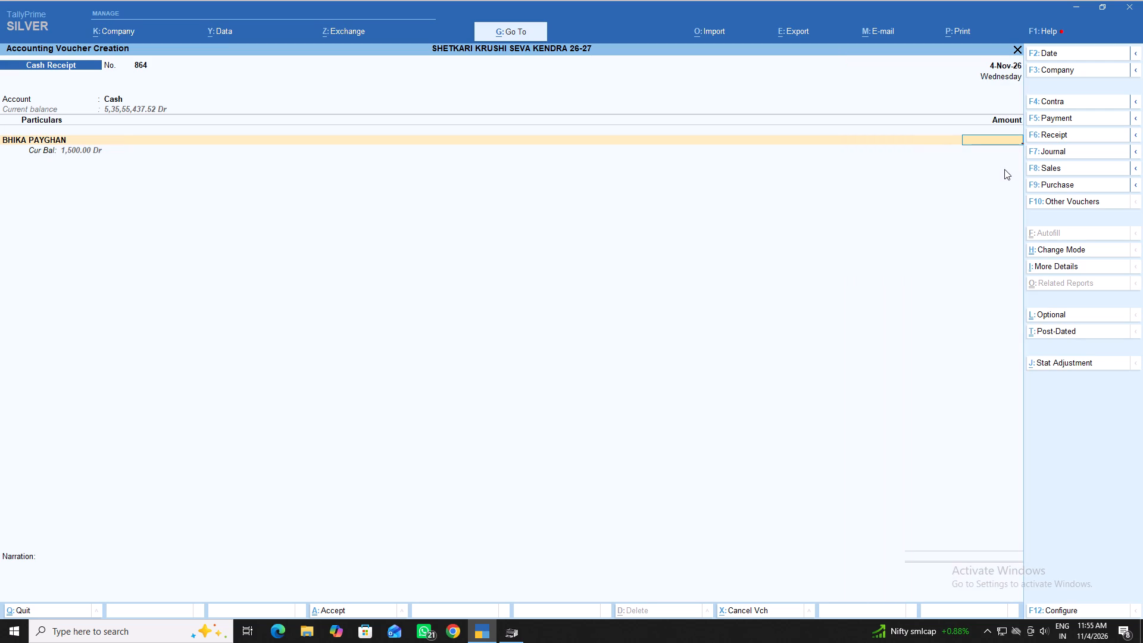
{"action": "type", "text": "1500"}
{"action": "key", "text": "Return"}
{"action": "key", "text": "Return"}
{"action": "key", "text": "Return"}
{"action": "key", "text": "Return"}
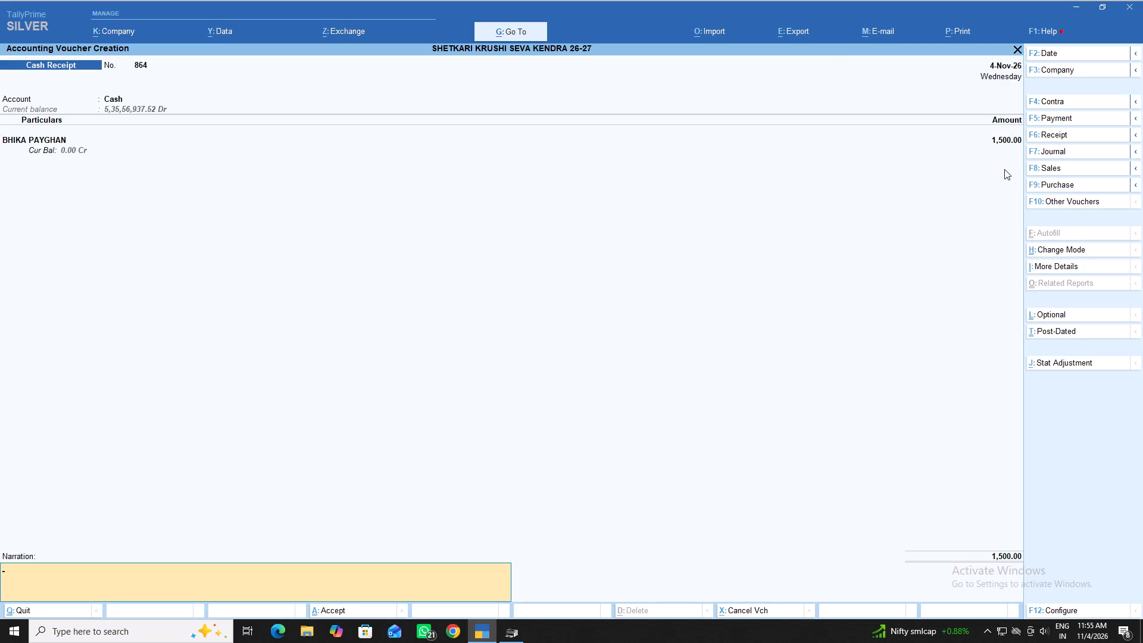
{"action": "key", "text": "Return"}
{"action": "key", "text": "Return"}
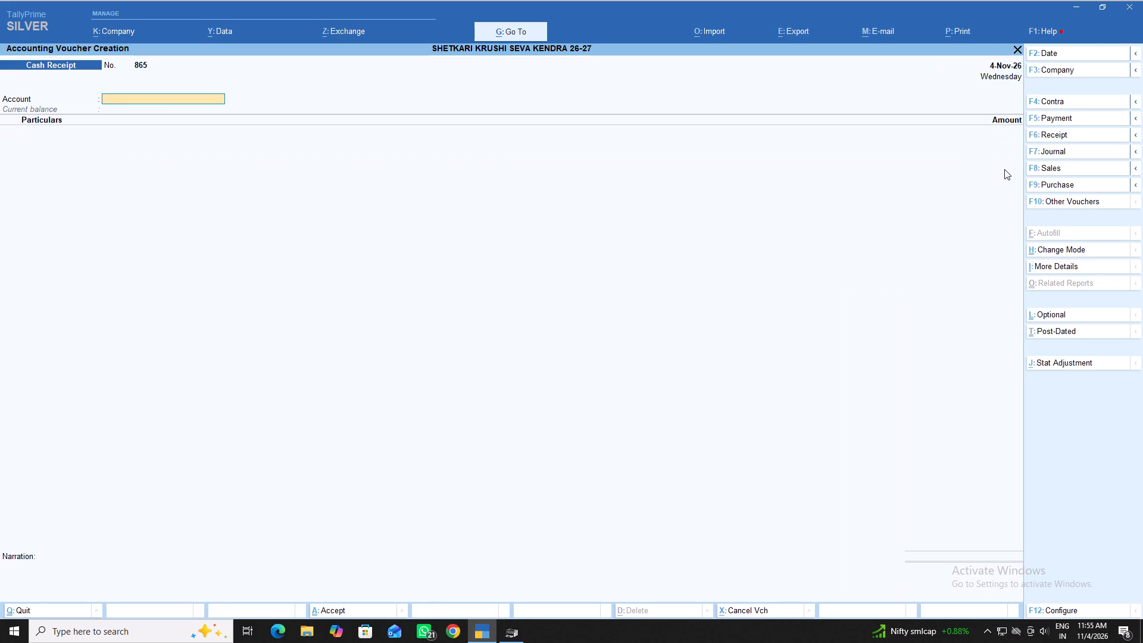
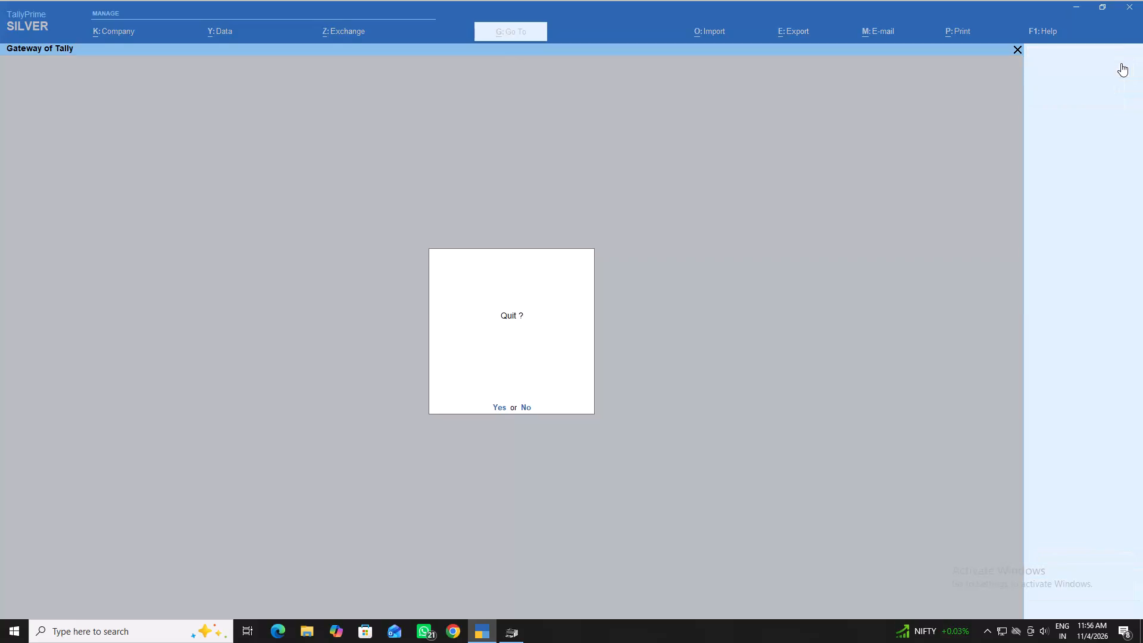
{"action": "key", "text": "Down"}
{"action": "key", "text": "Down"}
{"action": "key", "text": "Down"}
{"action": "key", "text": "Down"}
{"action": "key", "text": "Down"}
{"action": "key", "text": "Down"}
{"action": "key", "text": "Down"}
{"action": "key", "text": "Down"}
{"action": "key", "text": "Down"}
{"action": "key", "text": "Down"}
{"action": "key", "text": "Down"}
{"action": "key", "text": "Down"}
{"action": "key", "text": "Down"}
{"action": "key", "text": "Down"}
{"action": "key", "text": "Down"}
{"action": "key", "text": "Down"}
{"action": "key", "text": "Return"}
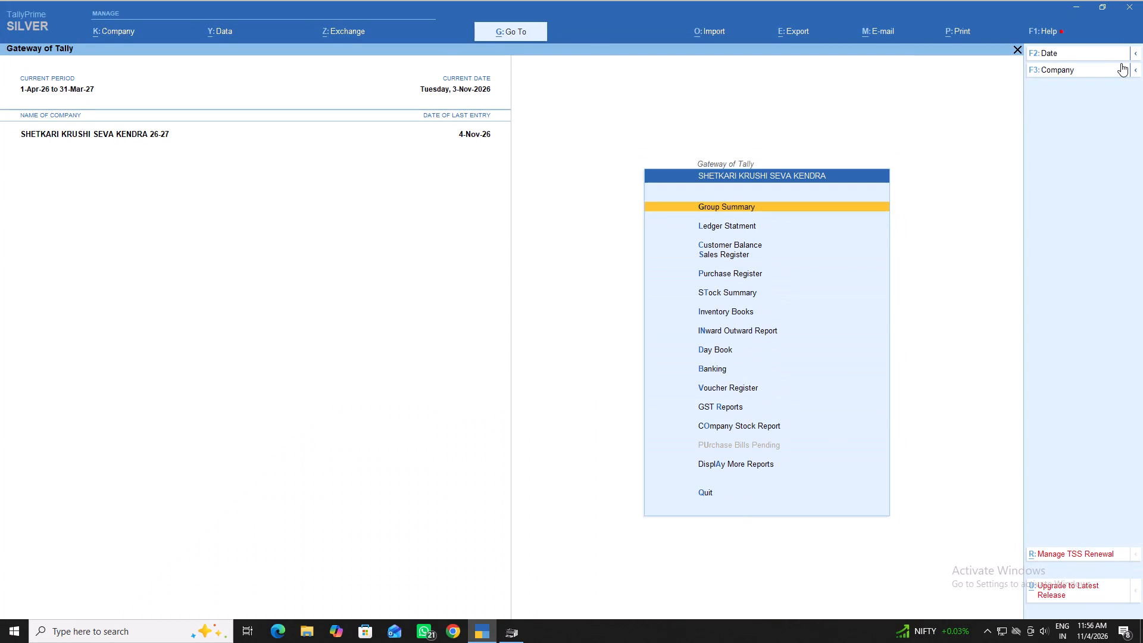
{"action": "key", "text": "Down"}
{"action": "key", "text": "Return"}
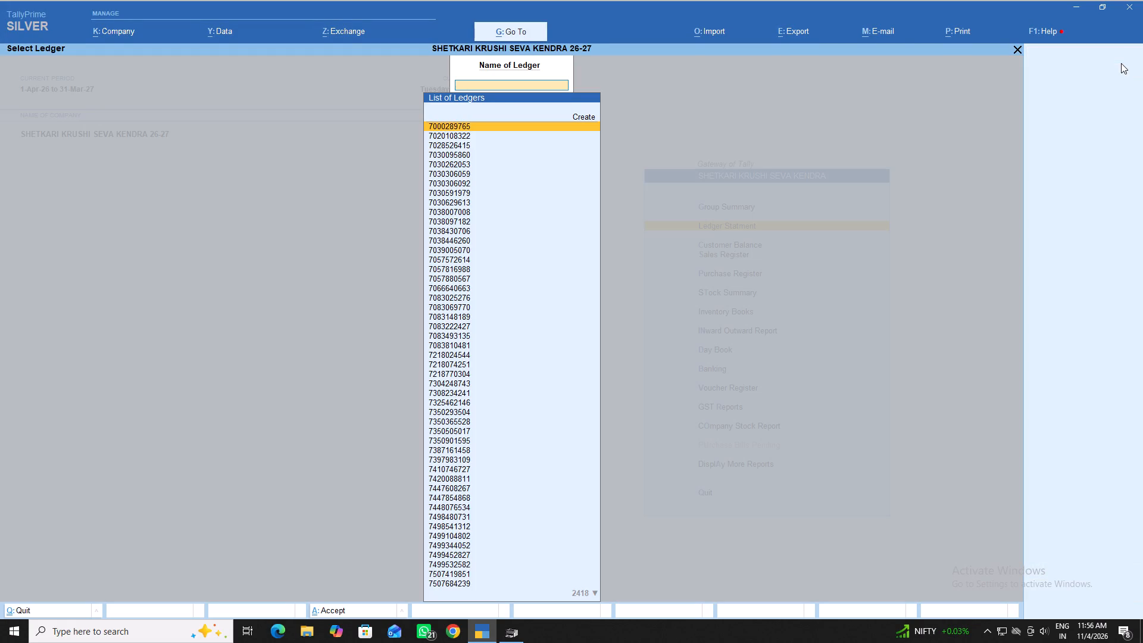
{"action": "type", "text": "BH"}
{"action": "key", "text": "Down"}
{"action": "key", "text": "Down"}
{"action": "key", "text": "Down"}
{"action": "key", "text": "Down"}
{"action": "key", "text": "Down"}
{"action": "key", "text": "Down"}
{"action": "key", "text": "Down"}
{"action": "key", "text": "Down"}
{"action": "key", "text": "Down"}
{"action": "key", "text": "Down"}
{"action": "key", "text": "Down"}
{"action": "key", "text": "Down"}
{"action": "key", "text": "Down"}
{"action": "key", "text": "Down"}
{"action": "key", "text": "Down"}
{"action": "key", "text": "Down"}
{"action": "key", "text": "Down"}
{"action": "key", "text": "Down"}
{"action": "key", "text": "Down"}
{"action": "key", "text": "Down"}
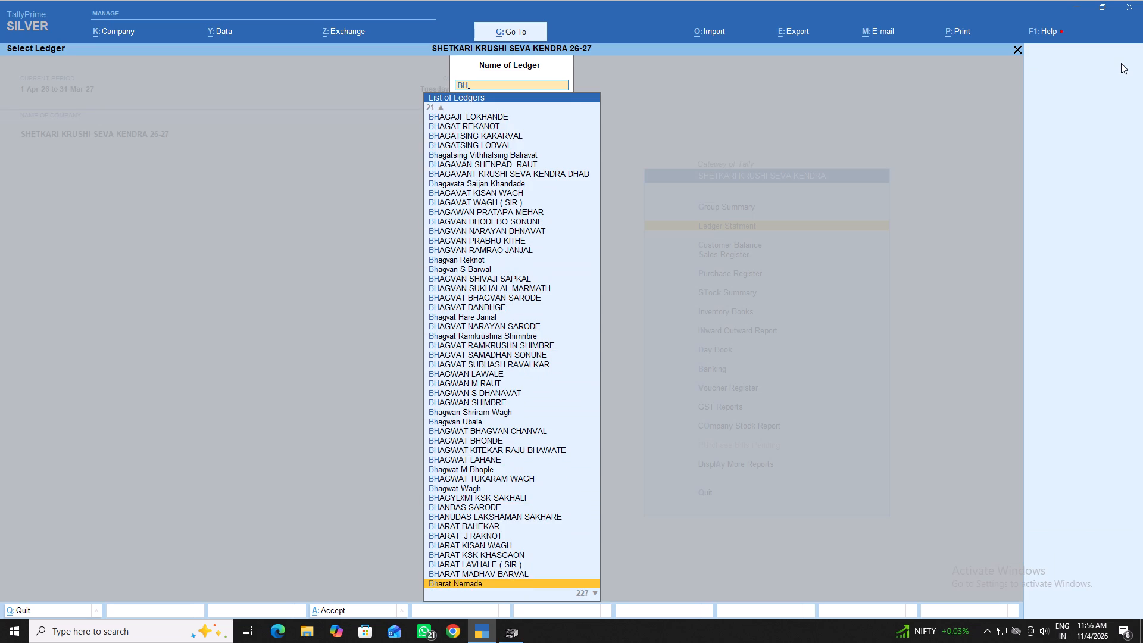
{"action": "key", "text": "Down"}
{"action": "key", "text": "Down"}
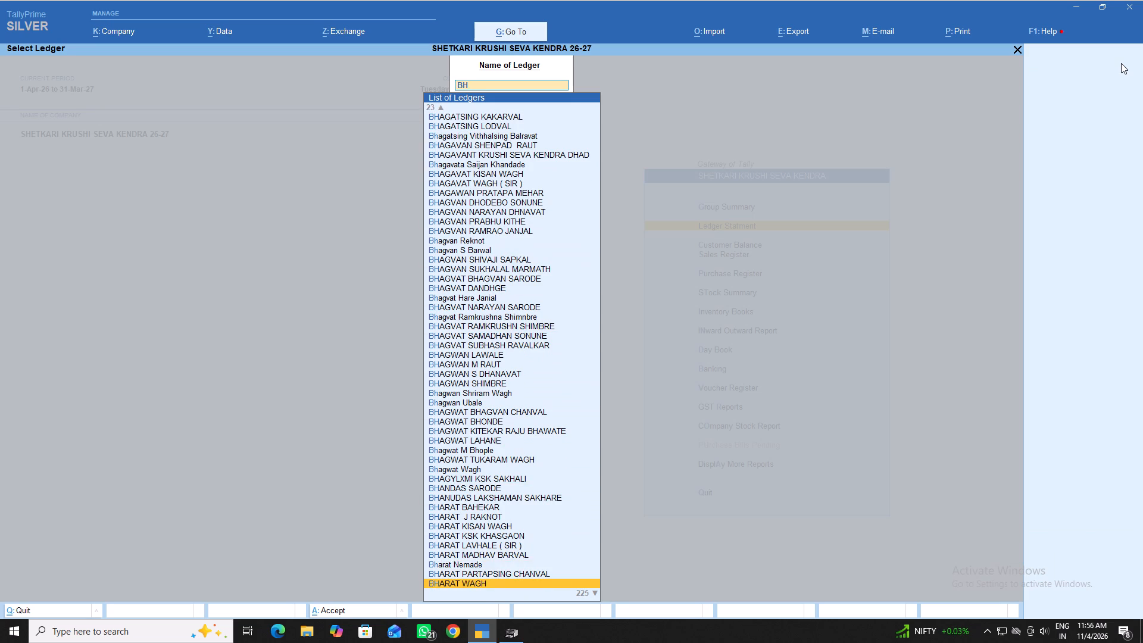
{"action": "key", "text": "Down"}
{"action": "key", "text": "Down"}
{"action": "key", "text": "Down"}
{"action": "key", "text": "Down"}
{"action": "key", "text": "Down"}
{"action": "key", "text": "Down"}
{"action": "key", "text": "Down"}
{"action": "key", "text": "Down"}
{"action": "key", "text": "Down"}
{"action": "key", "text": "Down"}
{"action": "key", "text": "Down"}
{"action": "key", "text": "Down"}
{"action": "key", "text": "Down"}
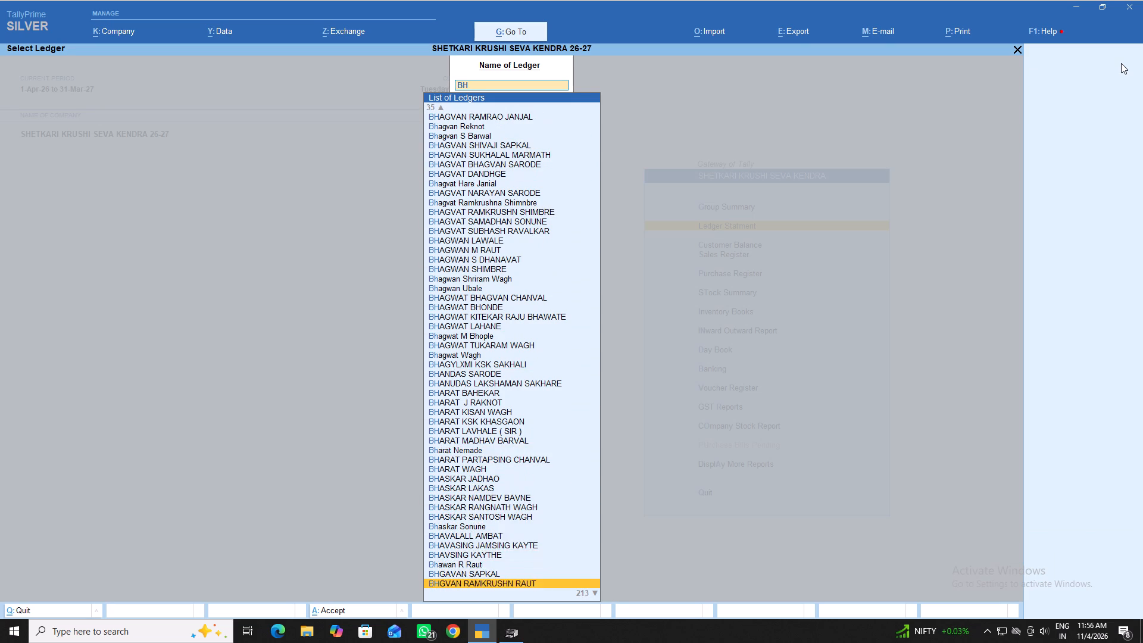
{"action": "key", "text": "Up"}
{"action": "key", "text": "Up"}
{"action": "key", "text": "Up"}
{"action": "key", "text": "Up"}
{"action": "key", "text": "Up"}
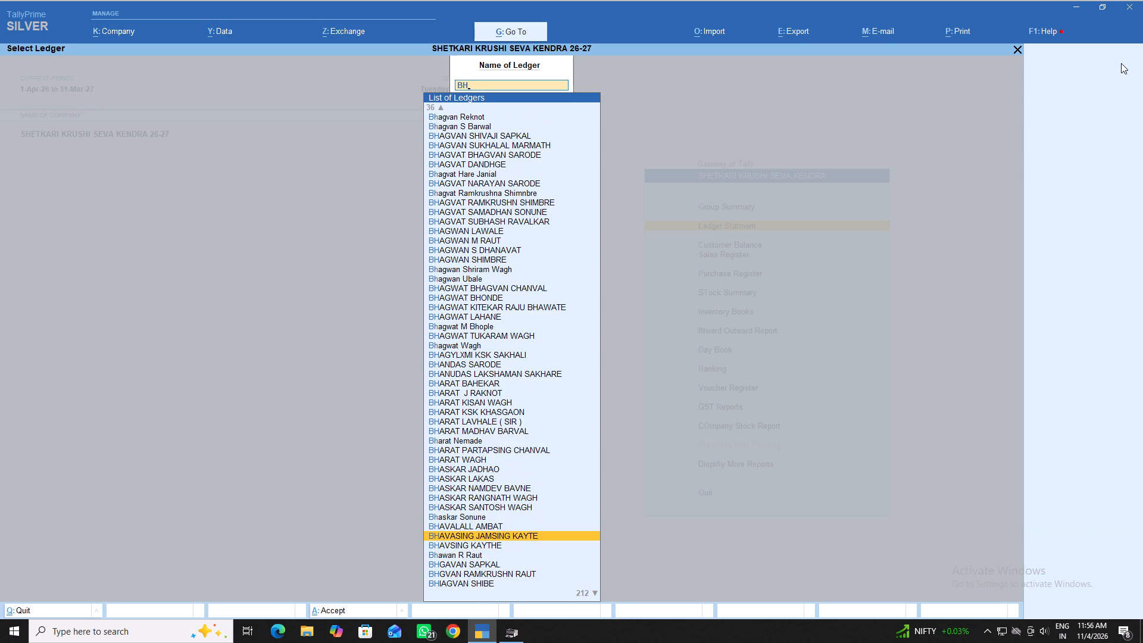
{"action": "key", "text": "Up"}
{"action": "key", "text": "Return"}
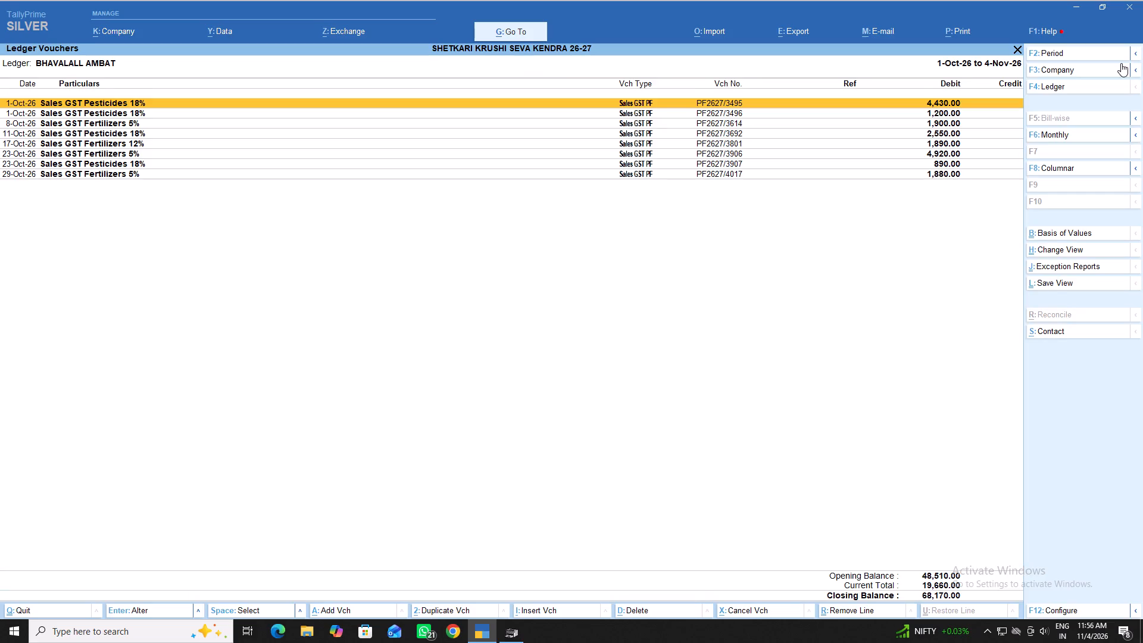
Examine the items billed in the farmer's latest sales vouchers, PF2627/4017, PF2627/3907 and PF2627/3906, leaving each one unaltered.
{"action": "key", "text": "Down"}
{"action": "key", "text": "Down"}
{"action": "key", "text": "Down"}
{"action": "key", "text": "Down"}
{"action": "key", "text": "Down"}
{"action": "key", "text": "Down"}
{"action": "key", "text": "Down"}
{"action": "key", "text": "Return"}
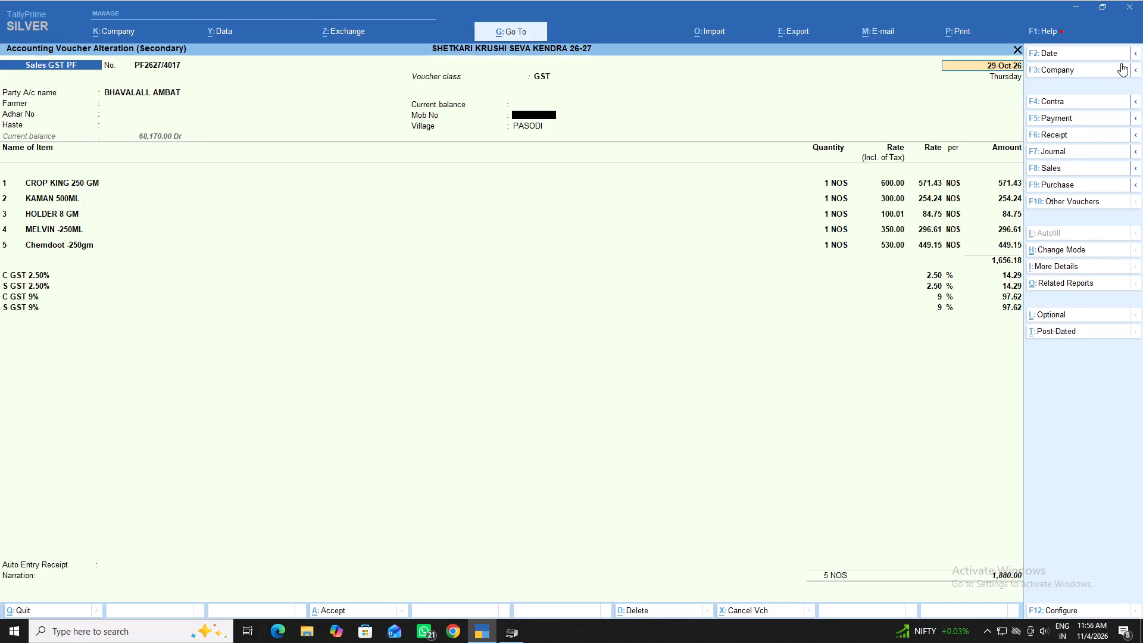
{"action": "key", "text": "Escape"}
{"action": "key", "text": "Escape"}
{"action": "key", "text": "Escape"}
{"action": "key", "text": "Up"}
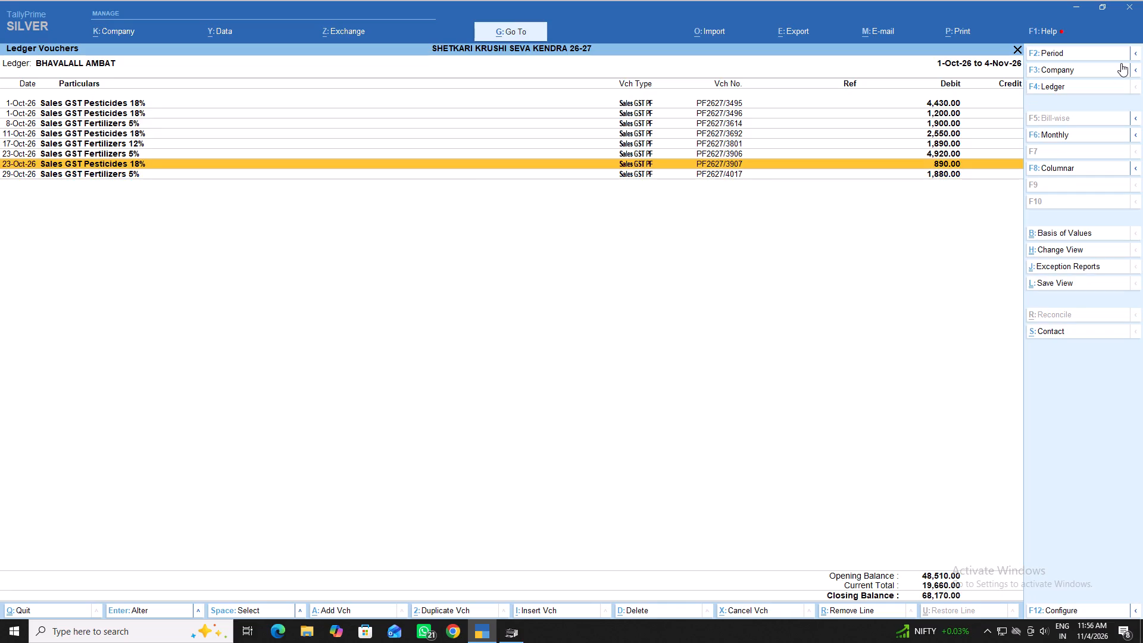
{"action": "key", "text": "Return"}
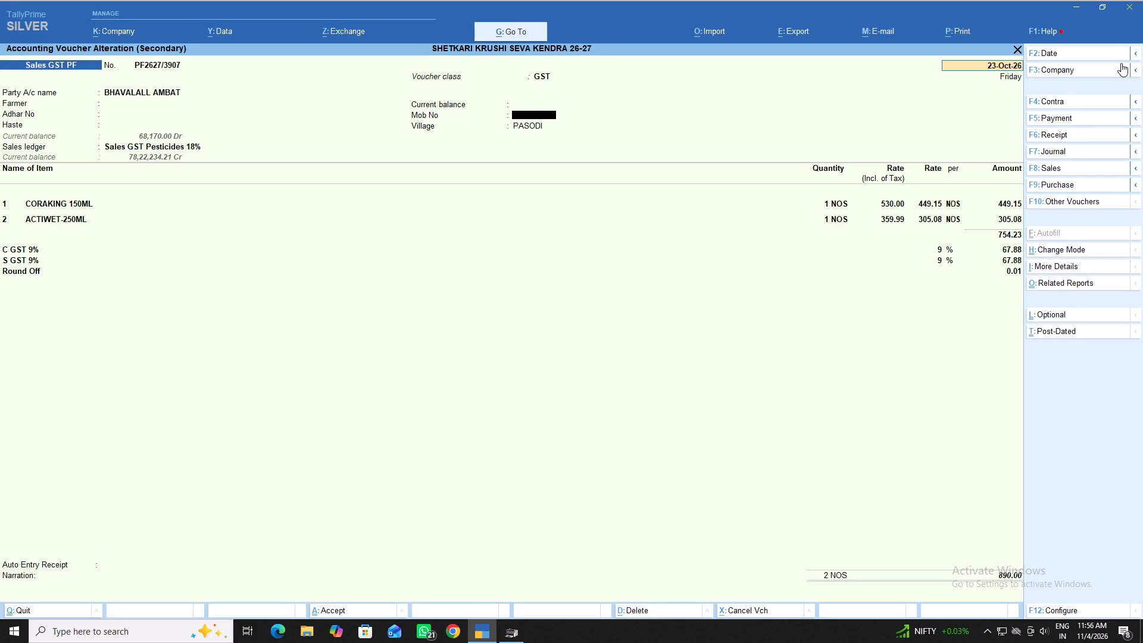
{"action": "key", "text": "Escape"}
{"action": "key", "text": "Escape"}
{"action": "key", "text": "Escape"}
{"action": "key", "text": "Up"}
{"action": "key", "text": "Return"}
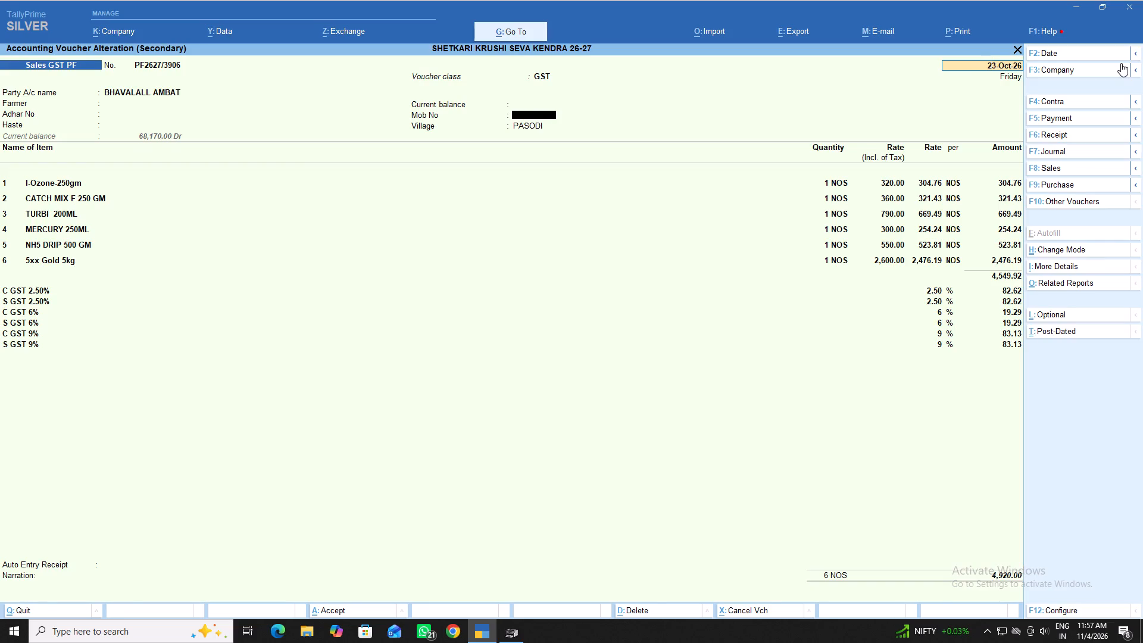
{"action": "key", "text": "Escape"}
{"action": "key", "text": "Escape"}
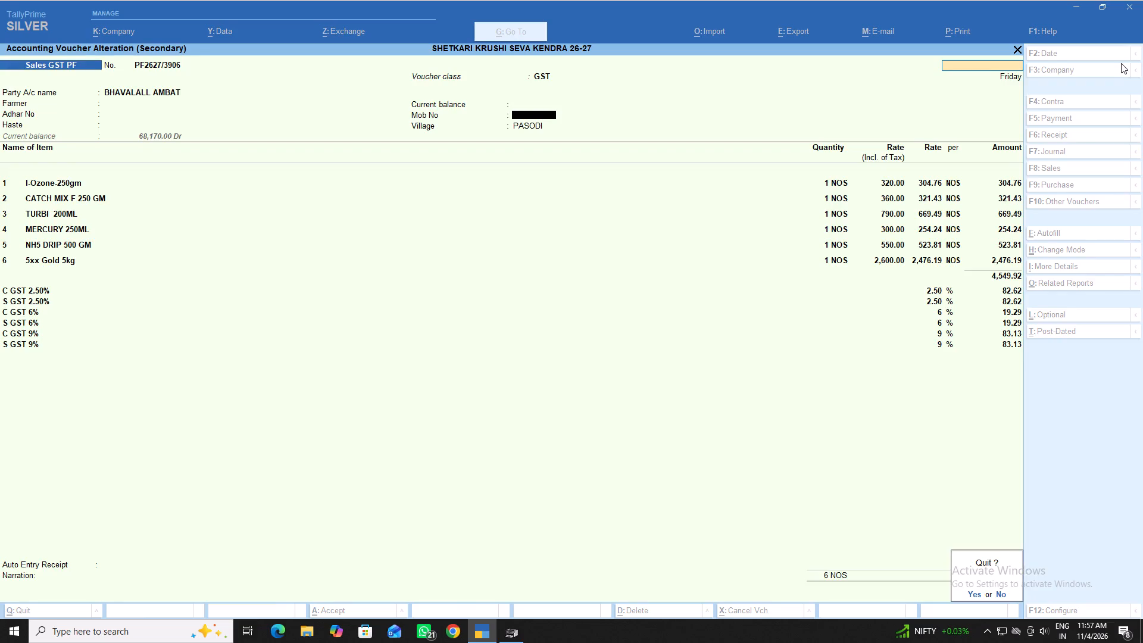
{"action": "key", "text": "Escape"}
Recheck the items in vouchers PF2627/4017, PF2627/3907 and PF2627/3906, and return to the main Gateway of Tally.
{"action": "key", "text": "Down"}
{"action": "key", "text": "Down"}
{"action": "key", "text": "Return"}
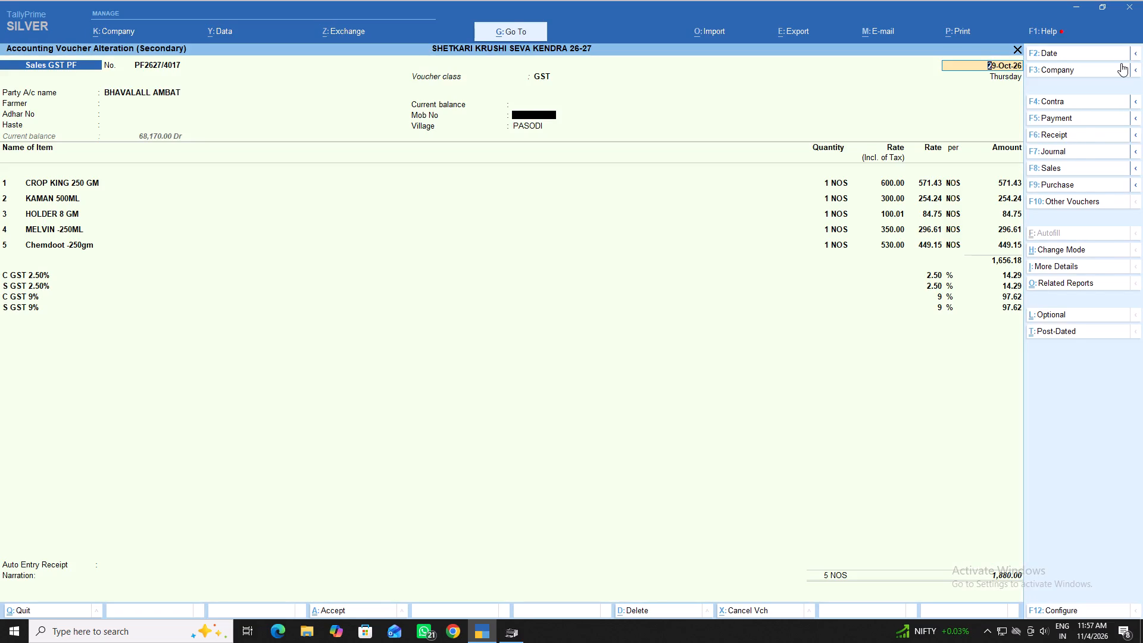
{"action": "key", "text": "Escape"}
{"action": "key", "text": "Escape"}
{"action": "key", "text": "Escape"}
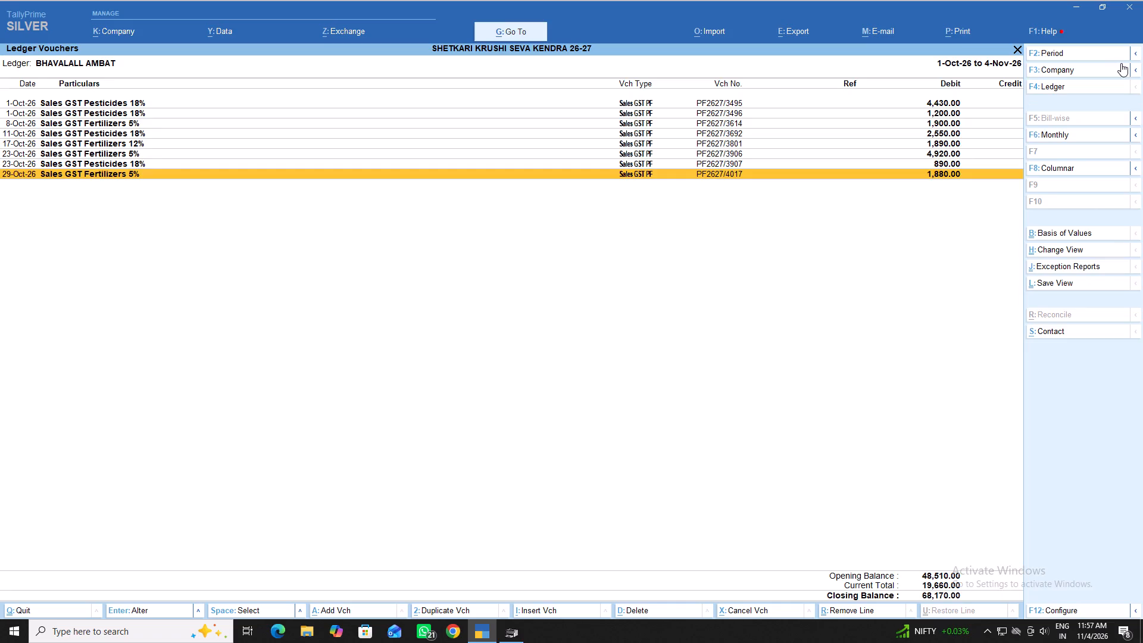
{"action": "key", "text": "Up"}
{"action": "key", "text": "Return"}
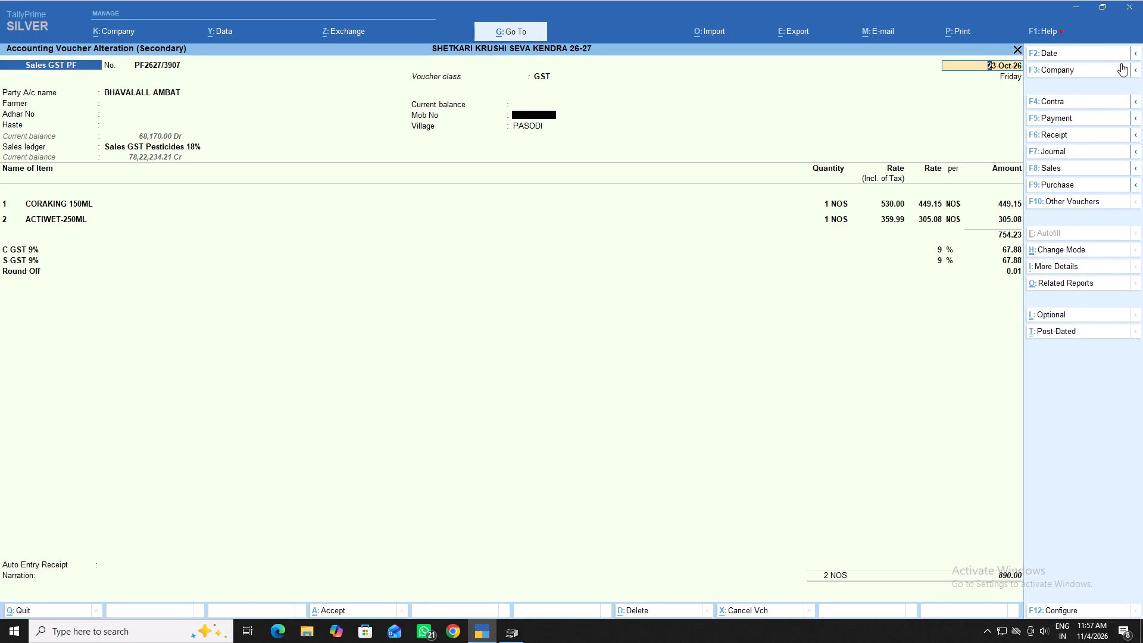
{"action": "key", "text": "Escape"}
{"action": "key", "text": "Escape"}
{"action": "key", "text": "Escape"}
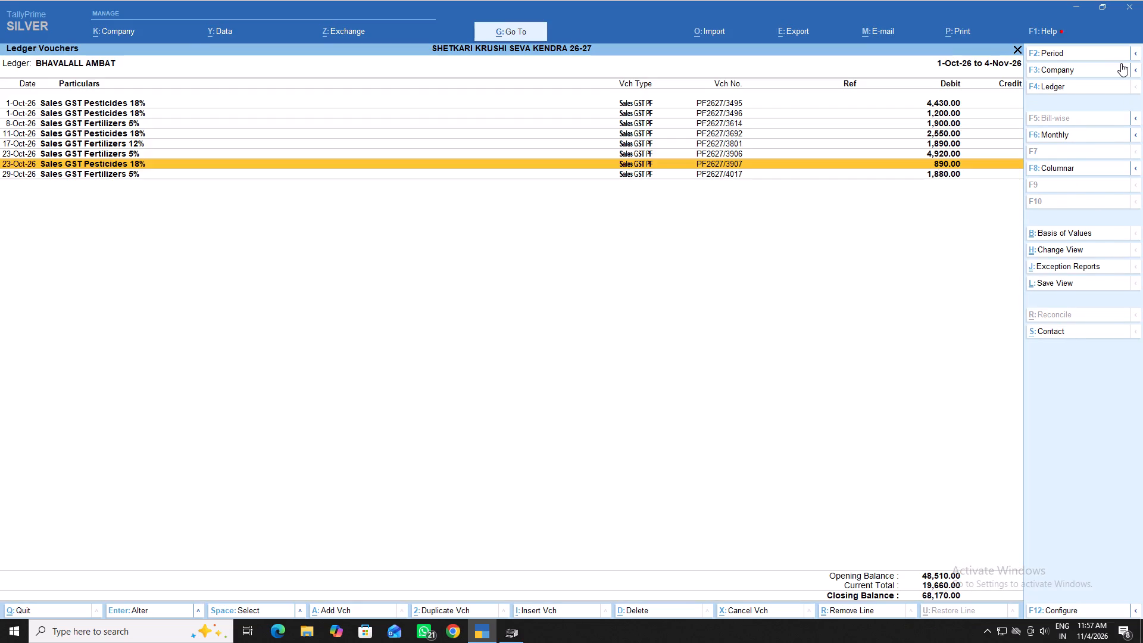
{"action": "key", "text": "Up"}
{"action": "key", "text": "Return"}
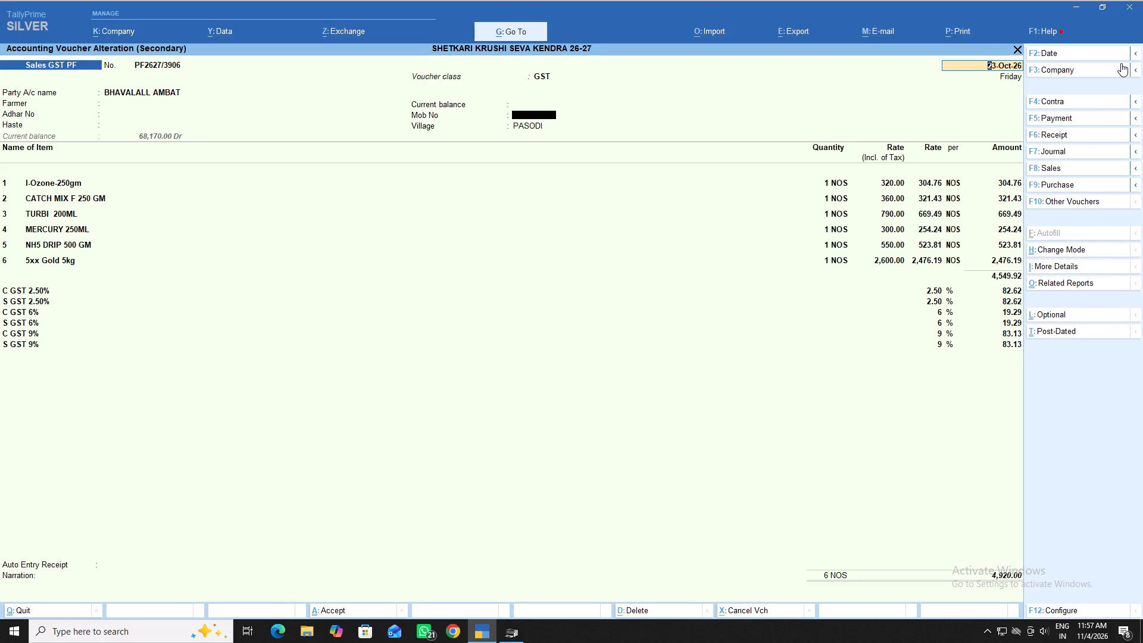
{"action": "key", "text": "Escape"}
{"action": "key", "text": "Escape"}
{"action": "key", "text": "Escape"}
{"action": "key", "text": "Escape"}
{"action": "key", "text": "Escape"}
{"action": "key", "text": "Escape"}
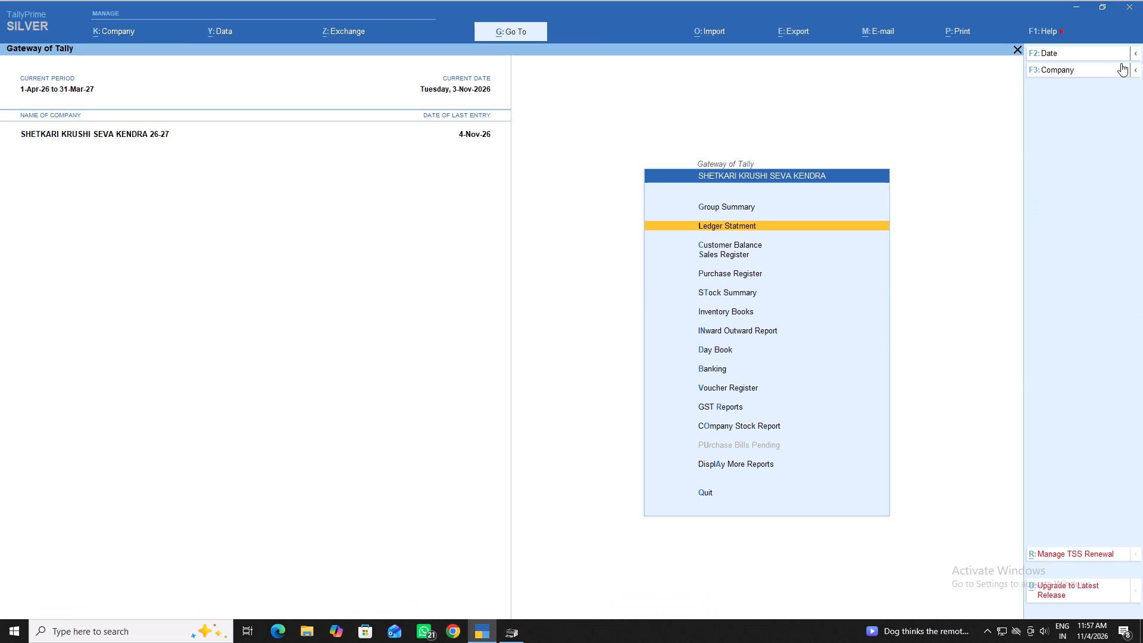
{"action": "key", "text": "Escape"}
Start a new Cash Receipt voucher with Cash as the receiving account.
{"action": "key", "text": "Up"}
{"action": "key", "text": "Up"}
{"action": "key", "text": "Up"}
{"action": "key", "text": "Up"}
{"action": "key", "text": "Up"}
{"action": "key", "text": "Up"}
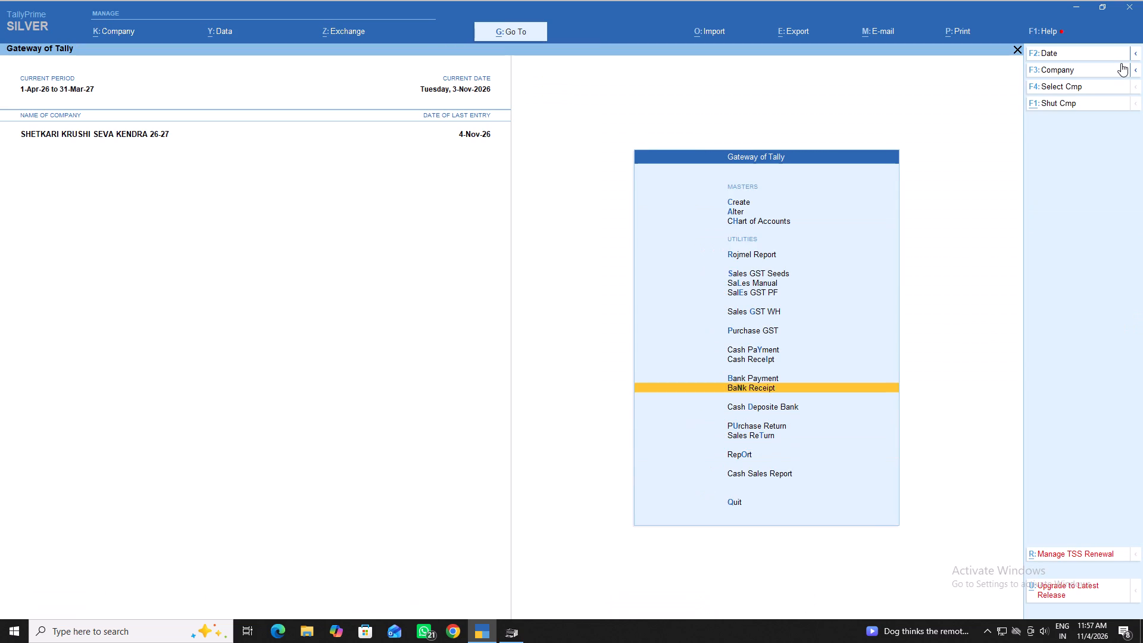
{"action": "key", "text": "Return"}
{"action": "key", "text": "Return"}
{"action": "type", "text": "CA"}
{"action": "key", "text": "Return"}
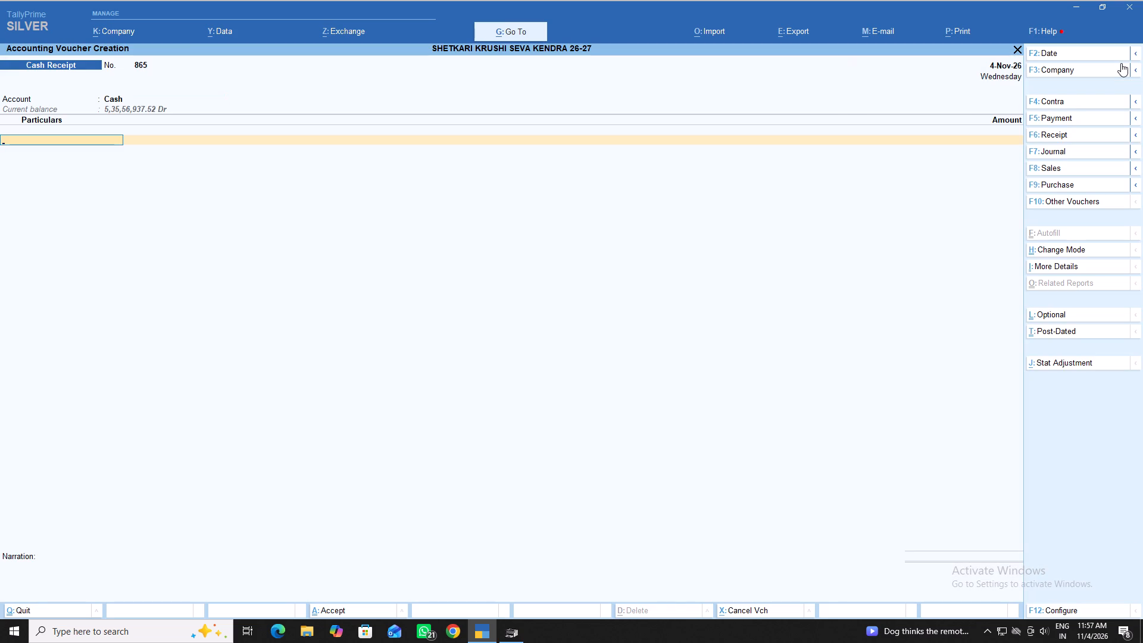
{"action": "key", "text": "t"}
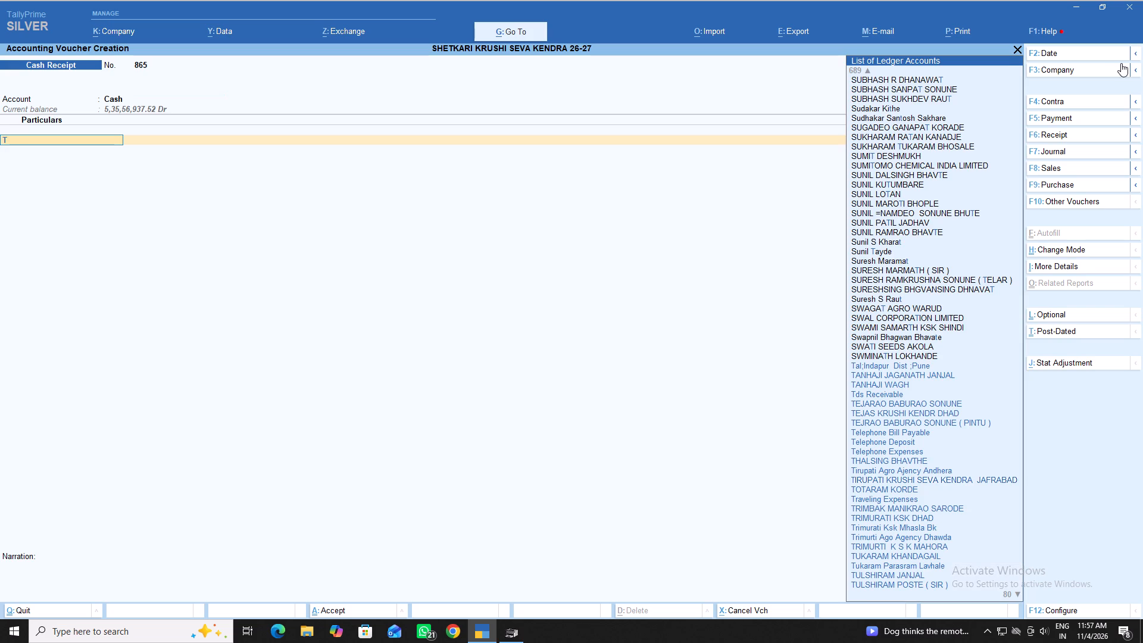
{"action": "key", "text": "Down"}
{"action": "key", "text": "Down"}
{"action": "key", "text": "Down"}
{"action": "key", "text": "Down"}
{"action": "key", "text": "Down"}
{"action": "key", "text": "Down"}
{"action": "key", "text": "Down"}
{"action": "key", "text": "Down"}
{"action": "key", "text": "Down"}
{"action": "key", "text": "Down"}
{"action": "key", "text": "Down"}
{"action": "key", "text": "Down"}
{"action": "key", "text": "Down"}
{"action": "key", "text": "Down"}
{"action": "key", "text": "Down"}
{"action": "key", "text": "Down"}
{"action": "key", "text": "Down"}
{"action": "key", "text": "Down"}
{"action": "key", "text": "Down"}
{"action": "key", "text": "Down"}
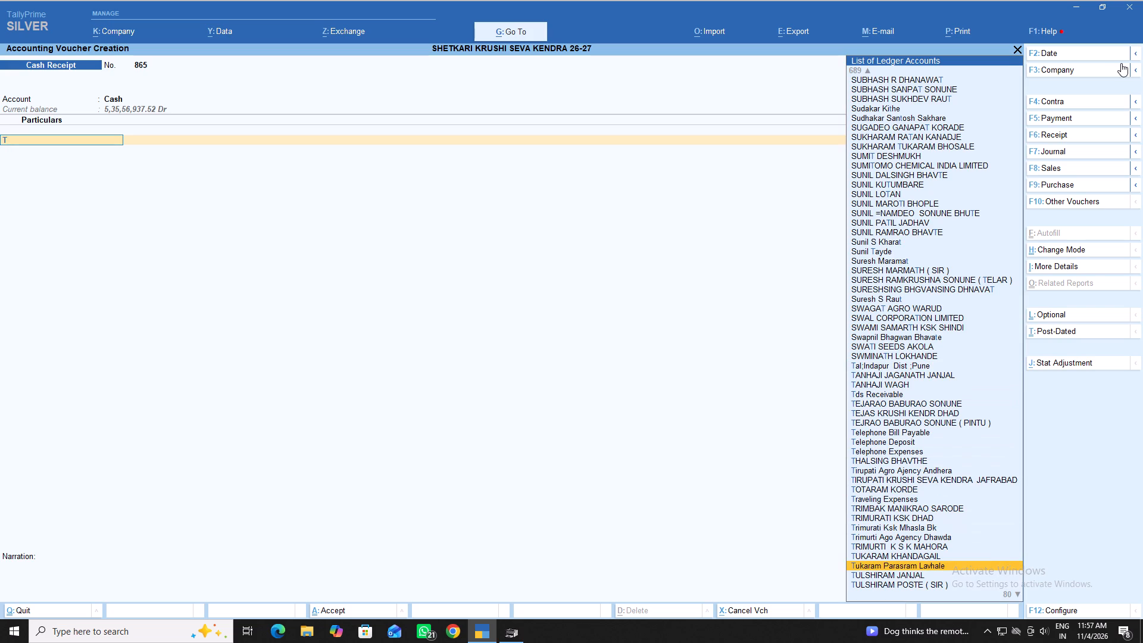
{"action": "key", "text": "Return"}
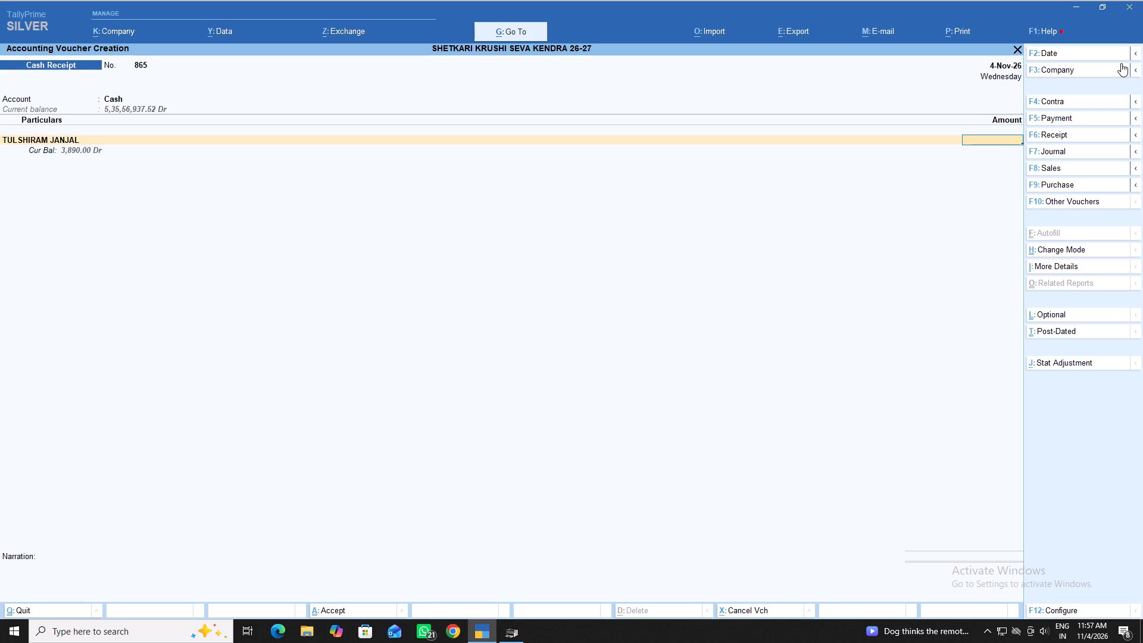
{"action": "type", "text": "3890"}
{"action": "key", "text": "Return"}
{"action": "key", "text": "Return"}
{"action": "key", "text": "Return"}
{"action": "key", "text": "Return"}
{"action": "key", "text": "Return"}
{"action": "key", "text": "Return"}
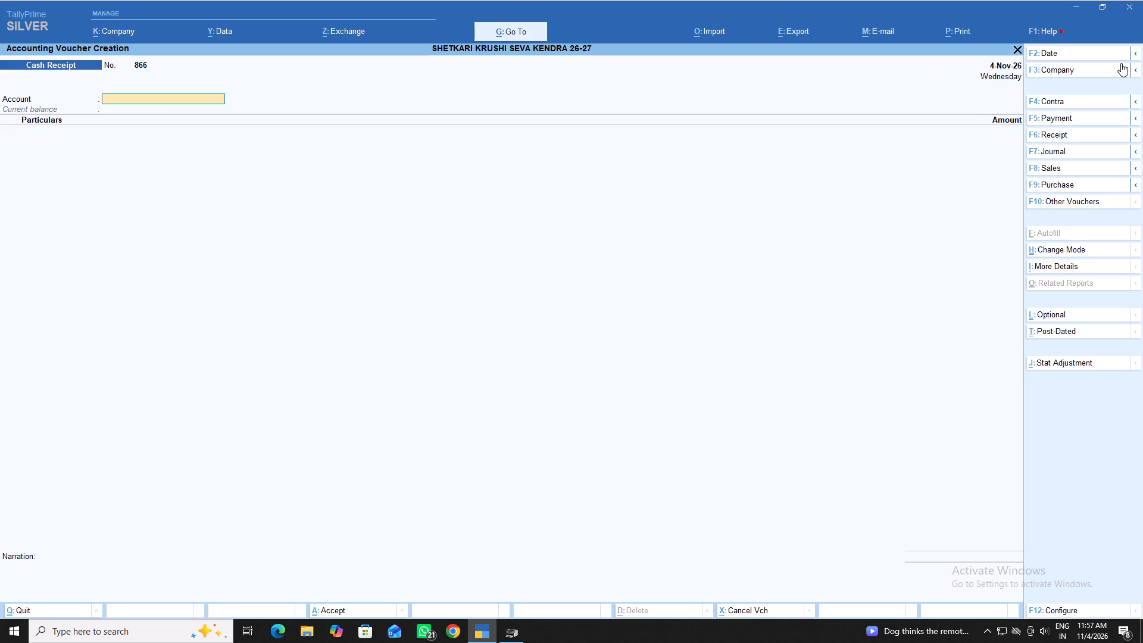
{"action": "key", "text": "Escape"}
{"action": "key", "text": "Escape"}
{"action": "key", "text": "Escape"}
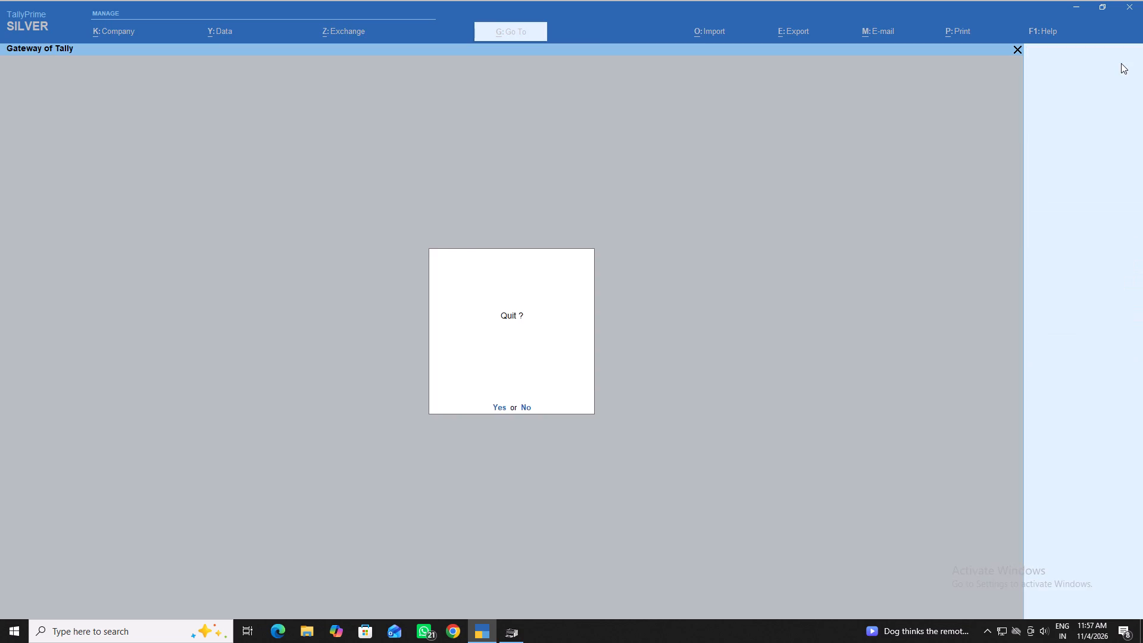
{"action": "key", "text": "Escape"}
Start another Cash Receipt voucher from the Gateway of Tally with Cash as the receiving account.
{"action": "key", "text": "Down"}
{"action": "key", "text": "Down"}
{"action": "key", "text": "Down"}
{"action": "key", "text": "Down"}
{"action": "key", "text": "Down"}
{"action": "key", "text": "Down"}
{"action": "key", "text": "Down"}
{"action": "key", "text": "Down"}
{"action": "key", "text": "Down"}
{"action": "key", "text": "Down"}
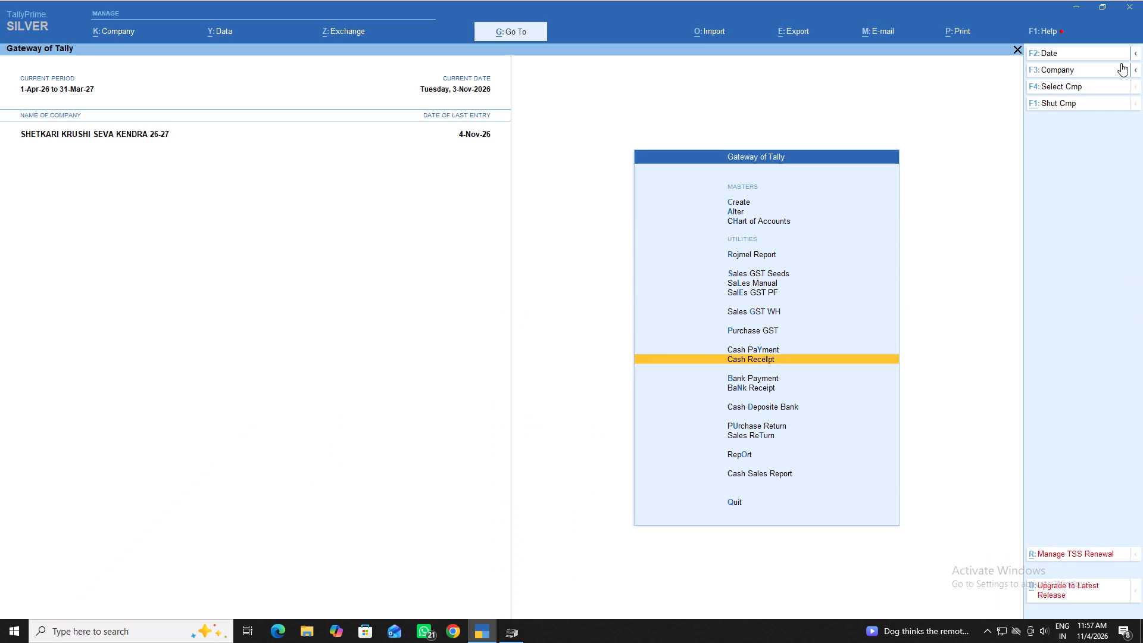
{"action": "key", "text": "Return"}
{"action": "key", "text": "Return"}
{"action": "type", "text": "CA"}
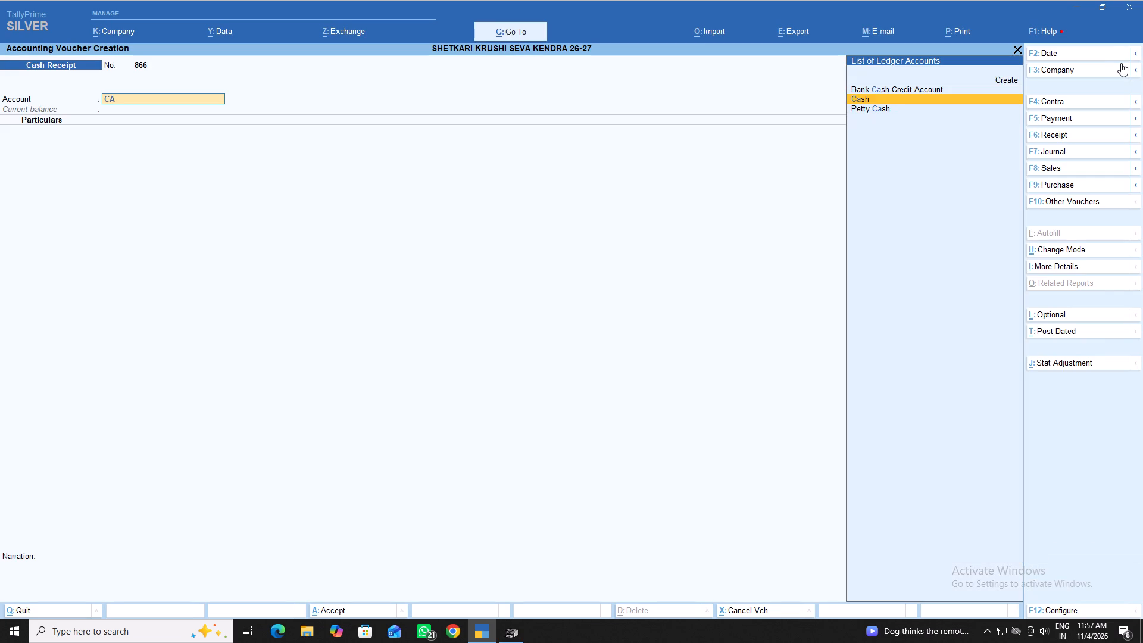
{"action": "key", "text": "Return"}
{"action": "type", "text": "RAMD"}
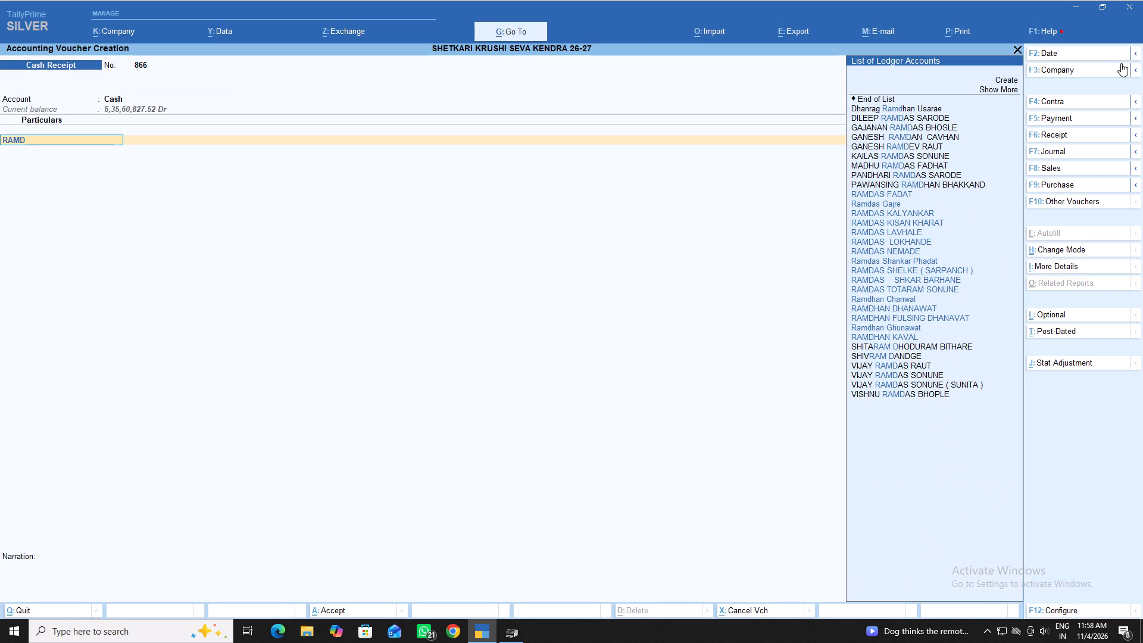
{"action": "key", "text": "Down"}
{"action": "key", "text": "Down"}
{"action": "key", "text": "Down"}
{"action": "key", "text": "Down"}
{"action": "key", "text": "Down"}
{"action": "key", "text": "Down"}
{"action": "key", "text": "Down"}
{"action": "key", "text": "Down"}
{"action": "key", "text": "Down"}
{"action": "key", "text": "Down"}
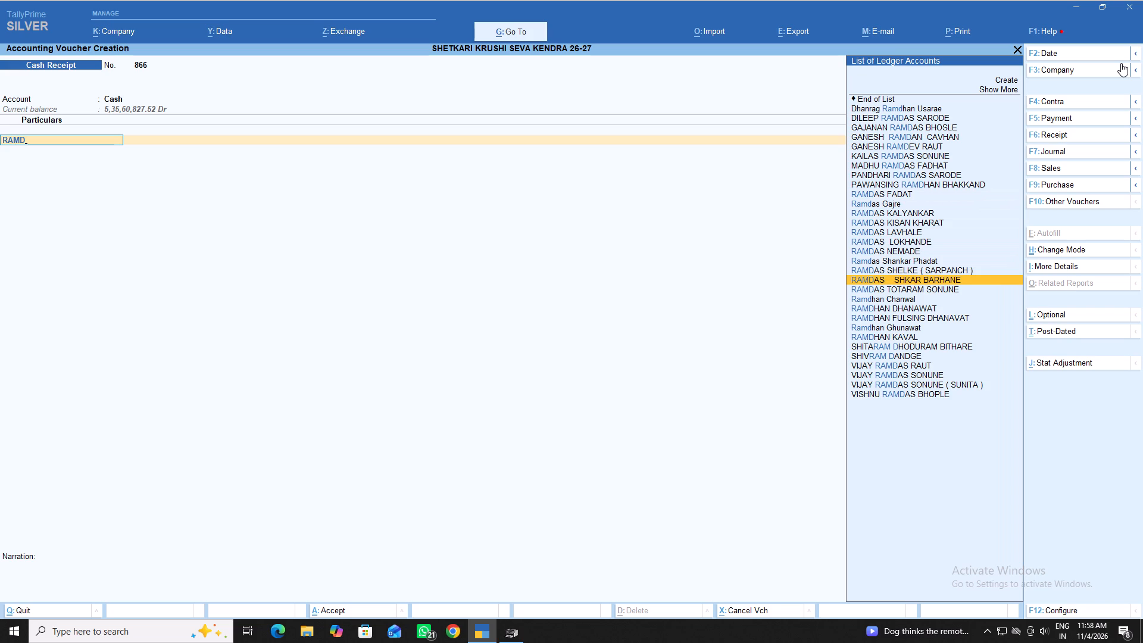
{"action": "key", "text": "Return"}
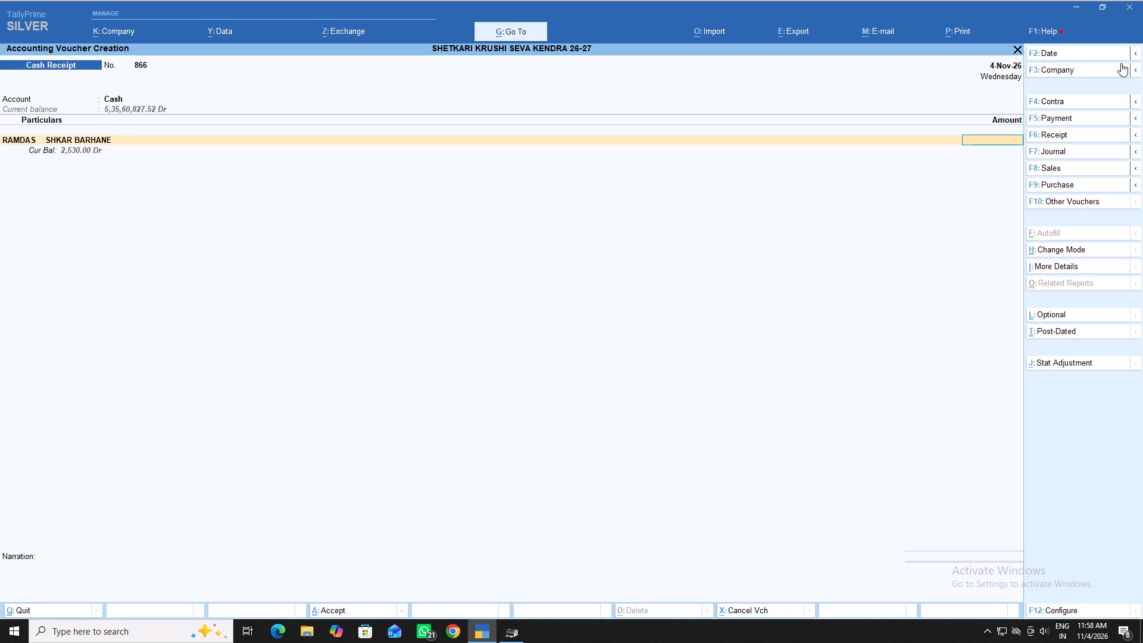
{"action": "type", "text": "2000"}
{"action": "key", "text": "Return"}
{"action": "key", "text": "Return"}
{"action": "key", "text": "Return"}
{"action": "key", "text": "Return"}
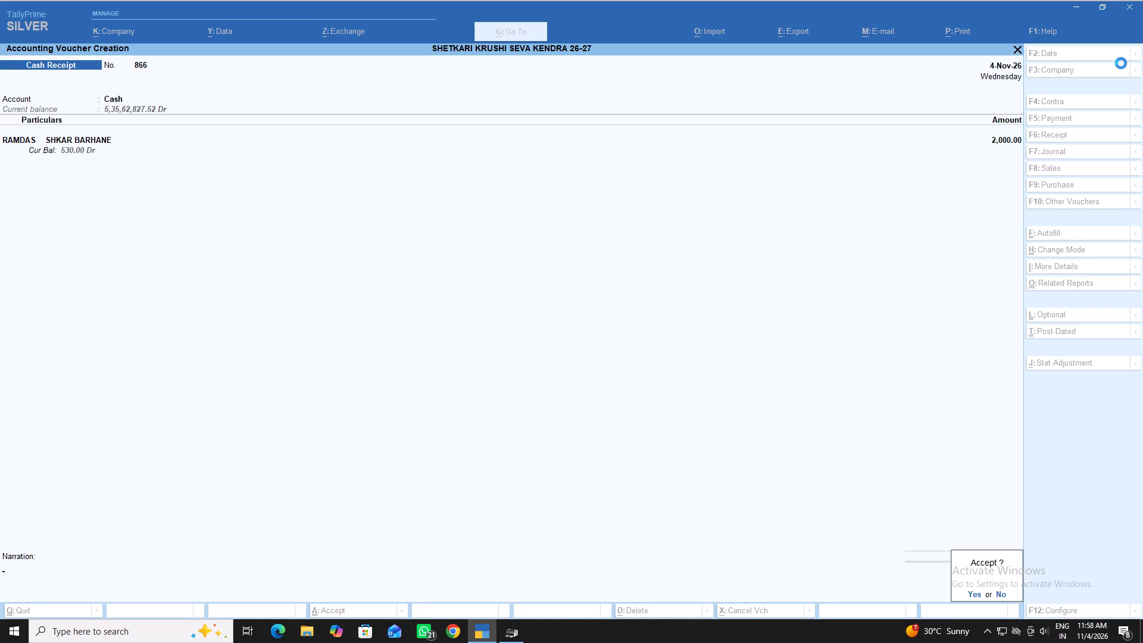
{"action": "key", "text": "Return"}
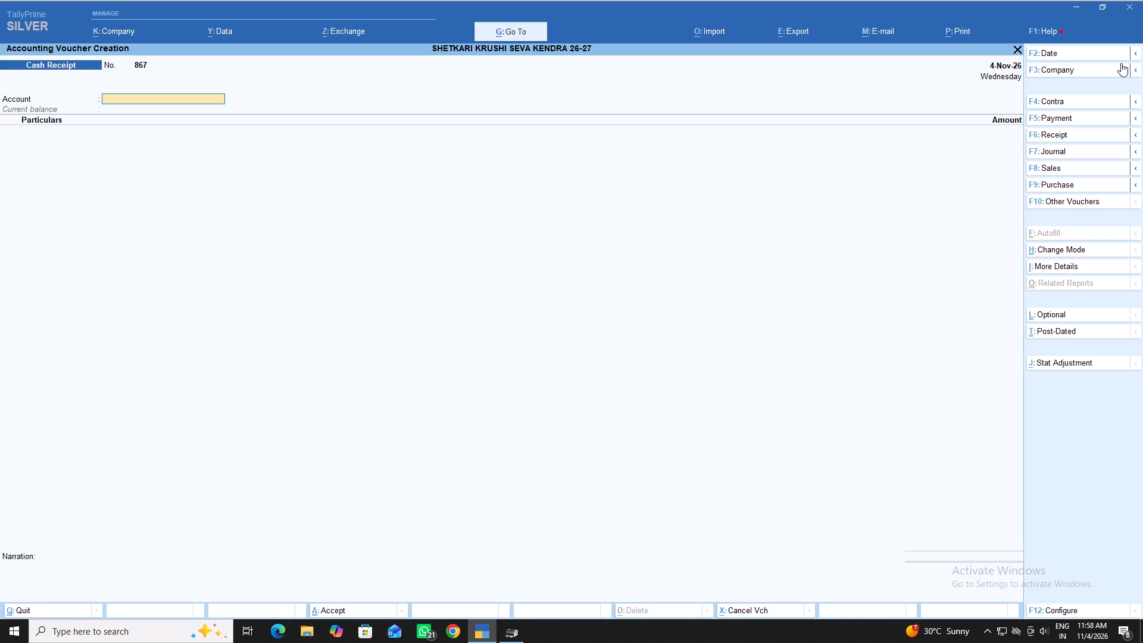
{"action": "key", "text": "Escape"}
{"action": "key", "text": "Escape"}
Go to the Report entry in the Gateway of Tally.
{"action": "key", "text": "Down"}
{"action": "key", "text": "Down"}
{"action": "key", "text": "Down"}
{"action": "key", "text": "Down"}
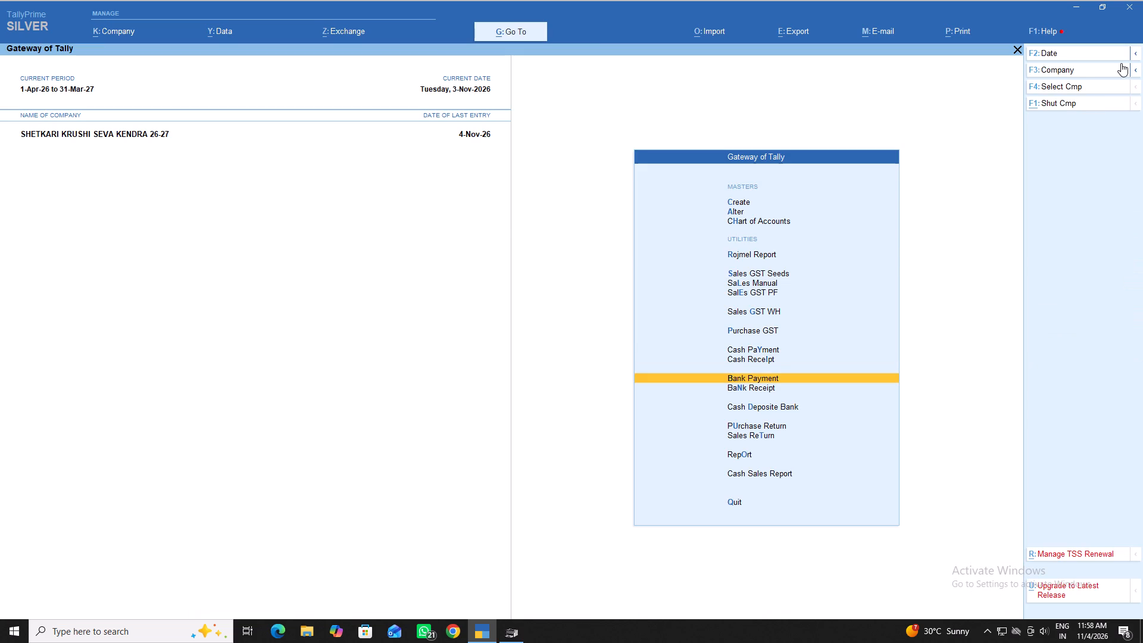
{"action": "key", "text": "Down"}
{"action": "key", "text": "Down"}
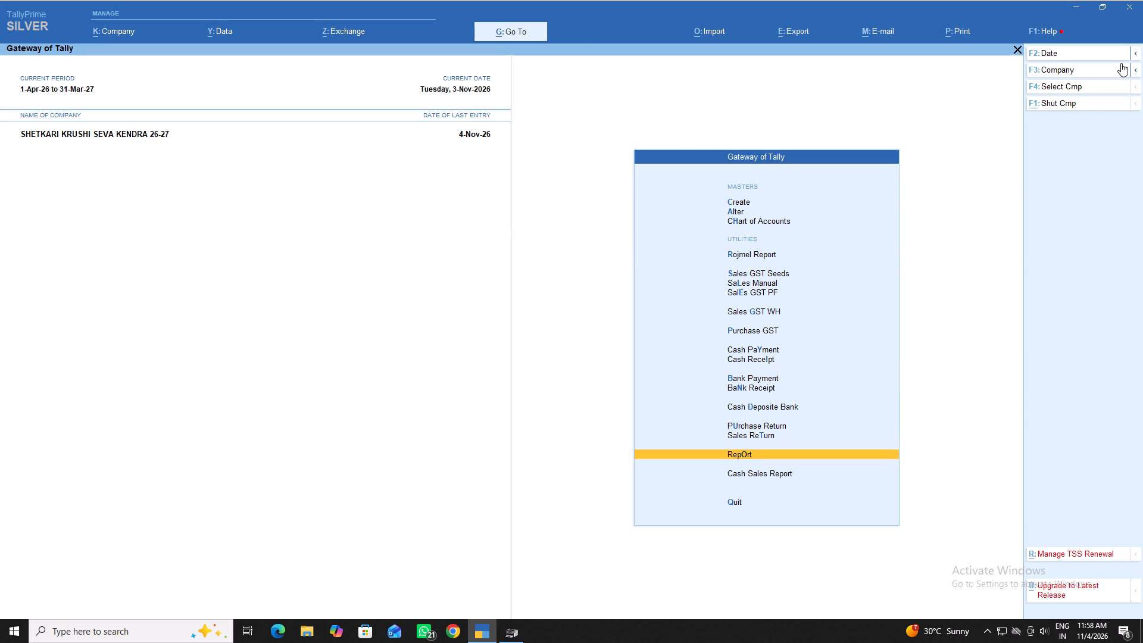
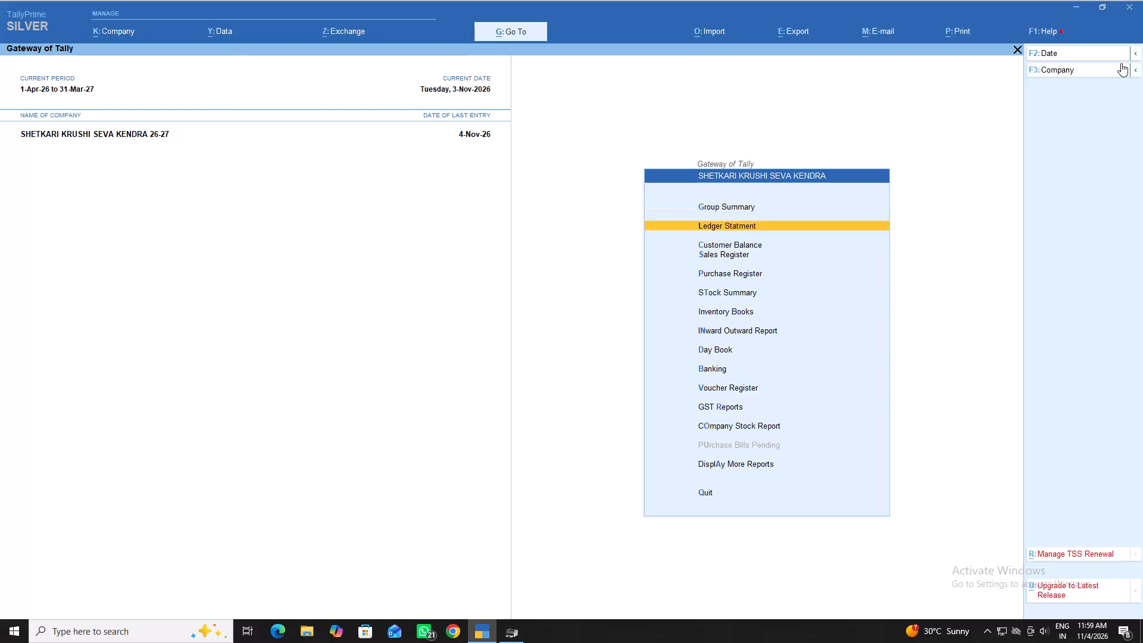
{"action": "key", "text": "Return"}
{"action": "type", "text": "BH"}
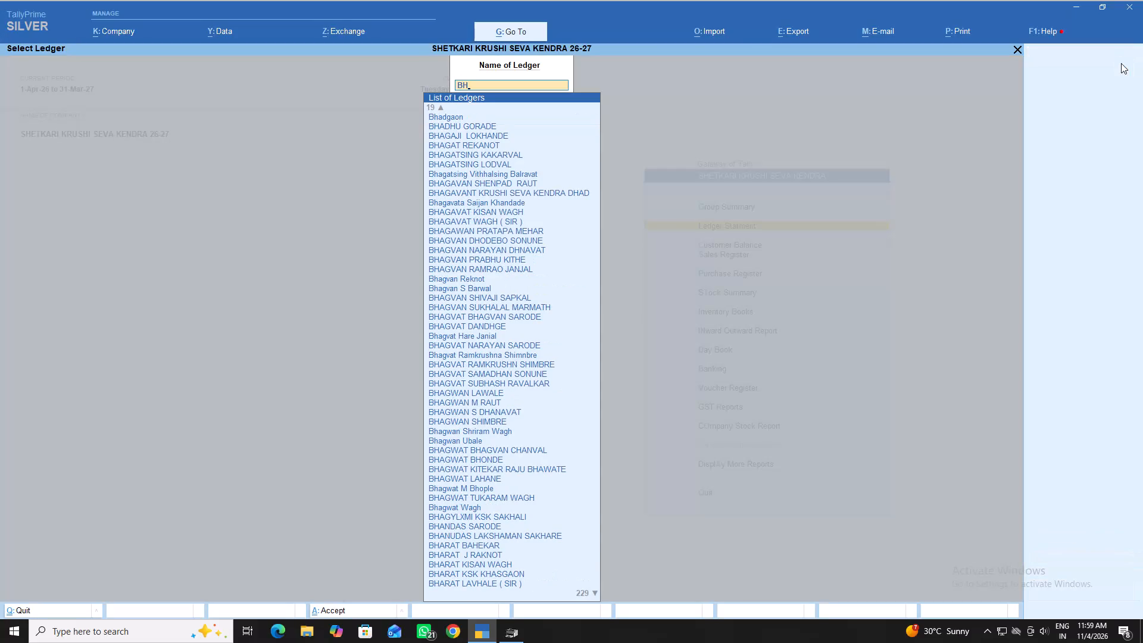
{"action": "key", "text": "Down"}
{"action": "key", "text": "Down"}
{"action": "key", "text": "Down"}
{"action": "key", "text": "Down"}
{"action": "key", "text": "Down"}
{"action": "key", "text": "Down"}
{"action": "key", "text": "Down"}
{"action": "key", "text": "Down"}
{"action": "key", "text": "Down"}
{"action": "key", "text": "Down"}
{"action": "key", "text": "Down"}
{"action": "key", "text": "Down"}
{"action": "key", "text": "Down"}
{"action": "key", "text": "Down"}
{"action": "key", "text": "Down"}
{"action": "key", "text": "Down"}
{"action": "key", "text": "Down"}
{"action": "key", "text": "Down"}
{"action": "key", "text": "Down"}
{"action": "key", "text": "Down"}
{"action": "key", "text": "Down"}
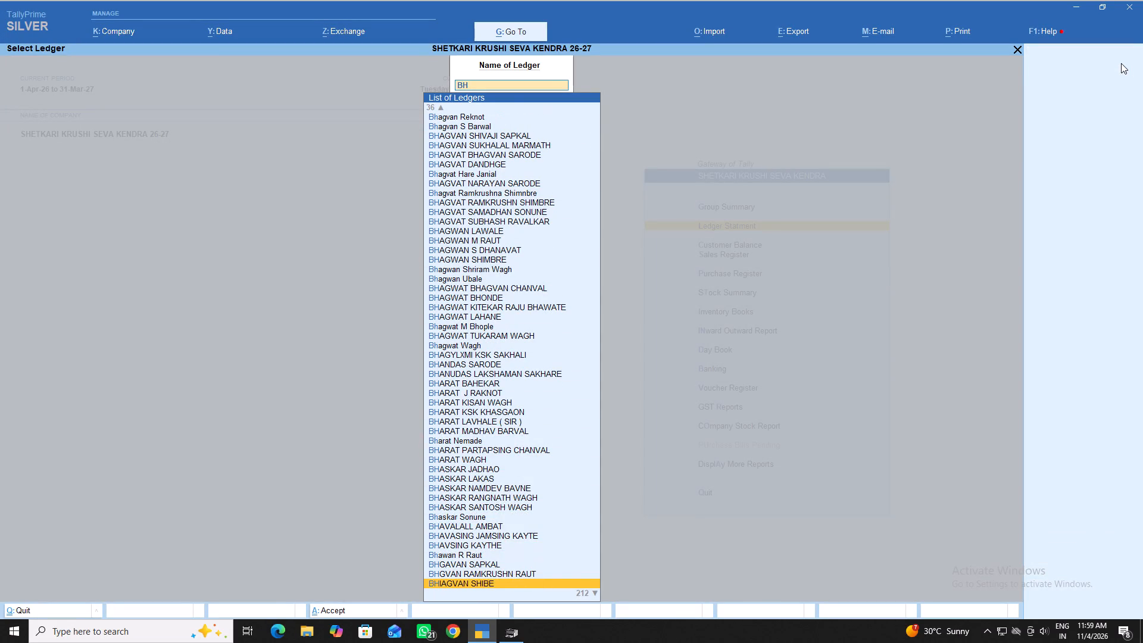
{"action": "key", "text": "Up"}
{"action": "key", "text": "Up"}
{"action": "key", "text": "Up"}
{"action": "key", "text": "Up"}
{"action": "key", "text": "Up"}
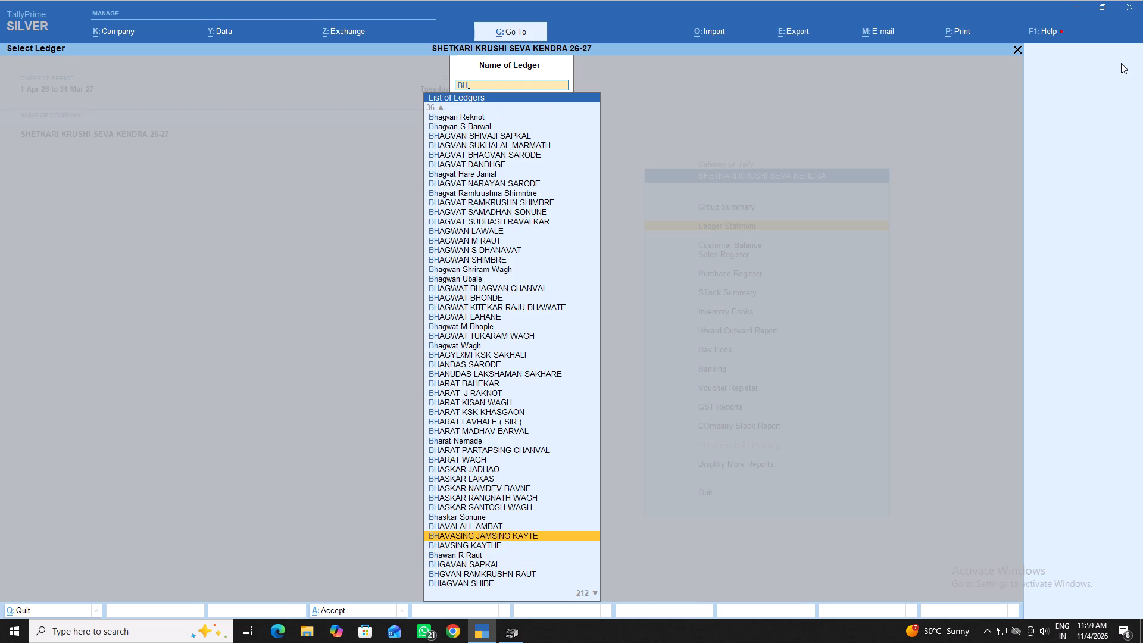
{"action": "key", "text": "Up"}
{"action": "key", "text": "Return"}
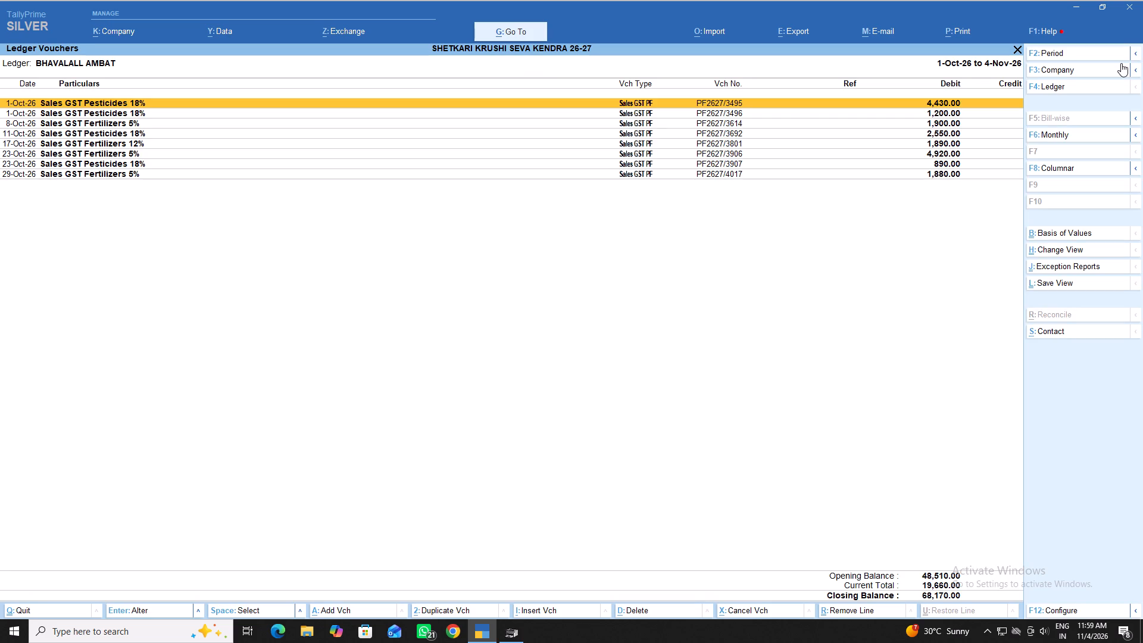
Examine the items in the two 1-Oct-26 sales vouchers, PF2627/3495 and PF2627/3496, leaving each without changes.
{"action": "key", "text": "Return"}
{"action": "key", "text": "Escape"}
{"action": "key", "text": "Escape"}
{"action": "key", "text": "Escape"}
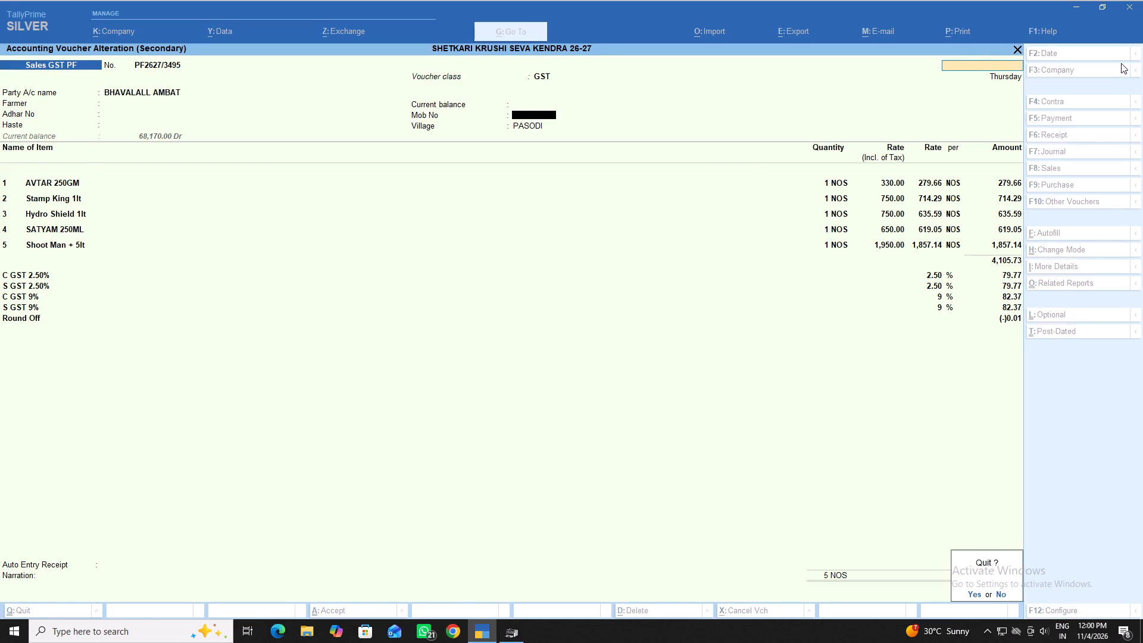
{"action": "key", "text": "Escape"}
{"action": "key", "text": "Down"}
{"action": "key", "text": "Return"}
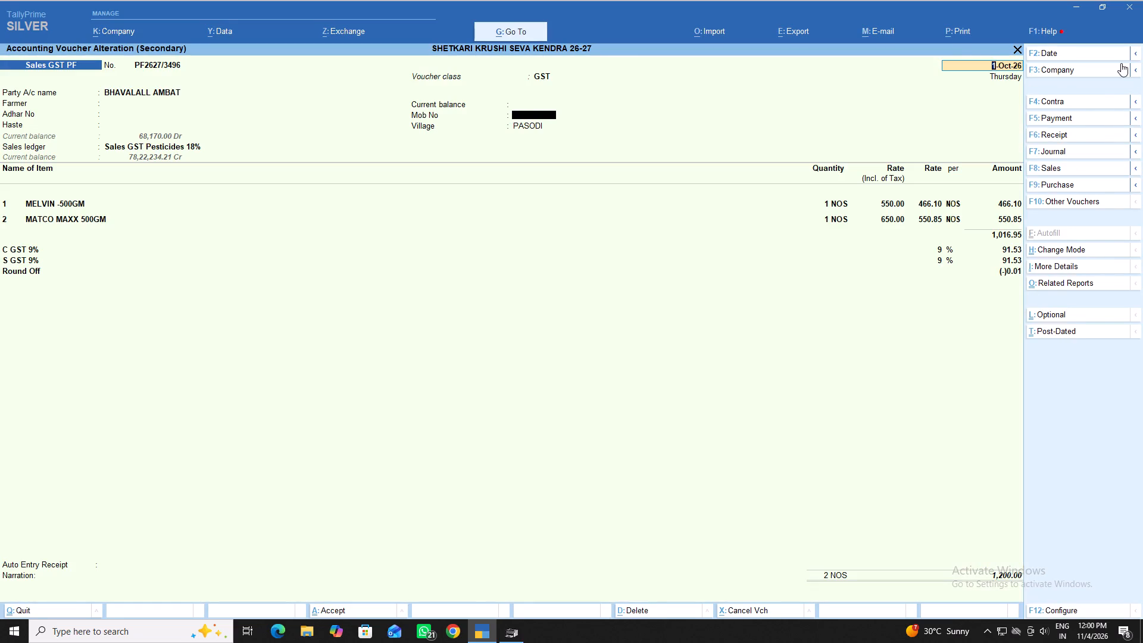
{"action": "key", "text": "Escape"}
{"action": "key", "text": "Escape"}
{"action": "key", "text": "Escape"}
Examine the items in the 8-Oct-26 voucher PF2627/3614 and the 11-Oct-26 voucher PF2627/3692, leaving each without changes.
{"action": "key", "text": "Down"}
{"action": "key", "text": "Return"}
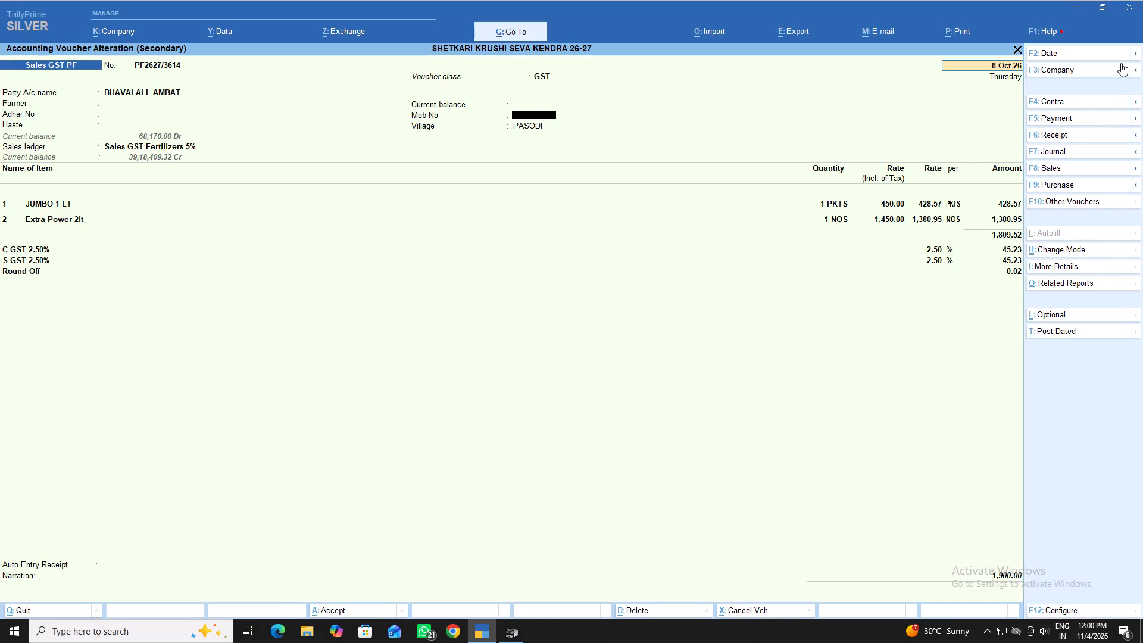
{"action": "key", "text": "Escape"}
{"action": "key", "text": "Escape"}
{"action": "key", "text": "Escape"}
{"action": "key", "text": "Down"}
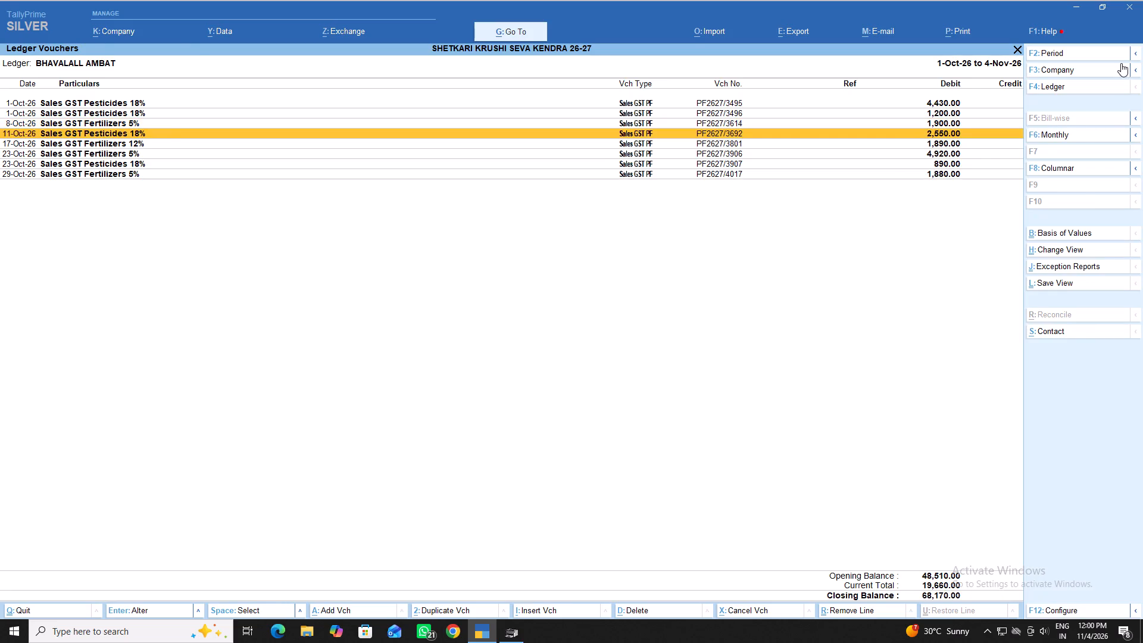
{"action": "key", "text": "Return"}
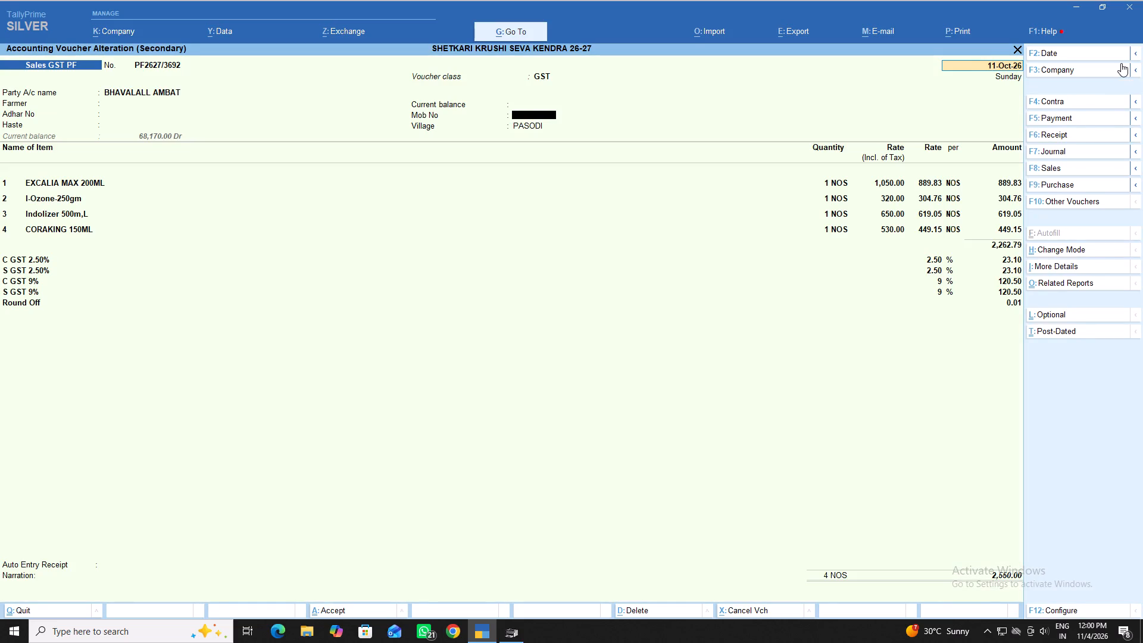
{"action": "key", "text": "Escape"}
{"action": "key", "text": "Escape"}
{"action": "key", "text": "Escape"}
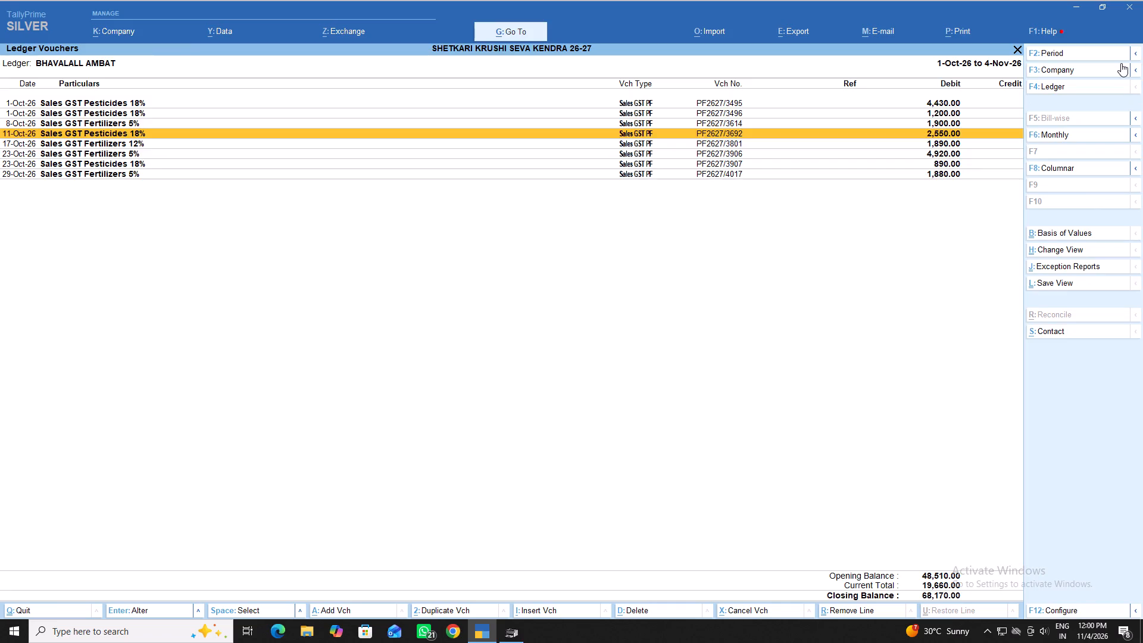
Examine the items in the 17-Oct-26 sales voucher PF2627/3801 twice, returning to the ledger vouchers each time.
{"action": "key", "text": "Down"}
{"action": "key", "text": "Return"}
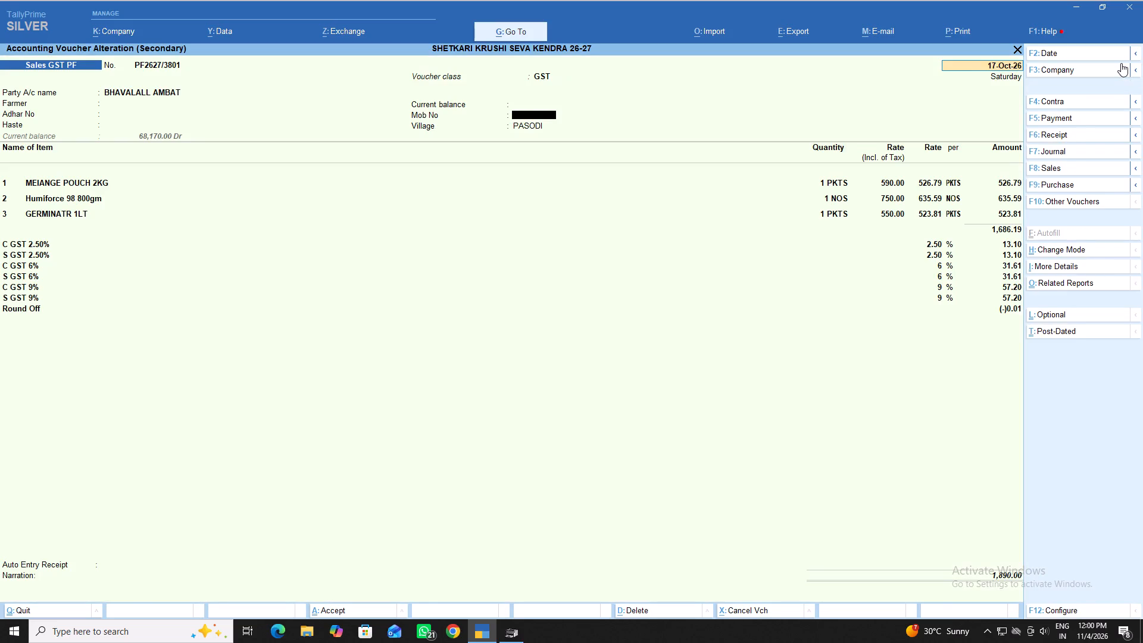
{"action": "key", "text": "Escape"}
{"action": "key", "text": "Escape"}
{"action": "key", "text": "Escape"}
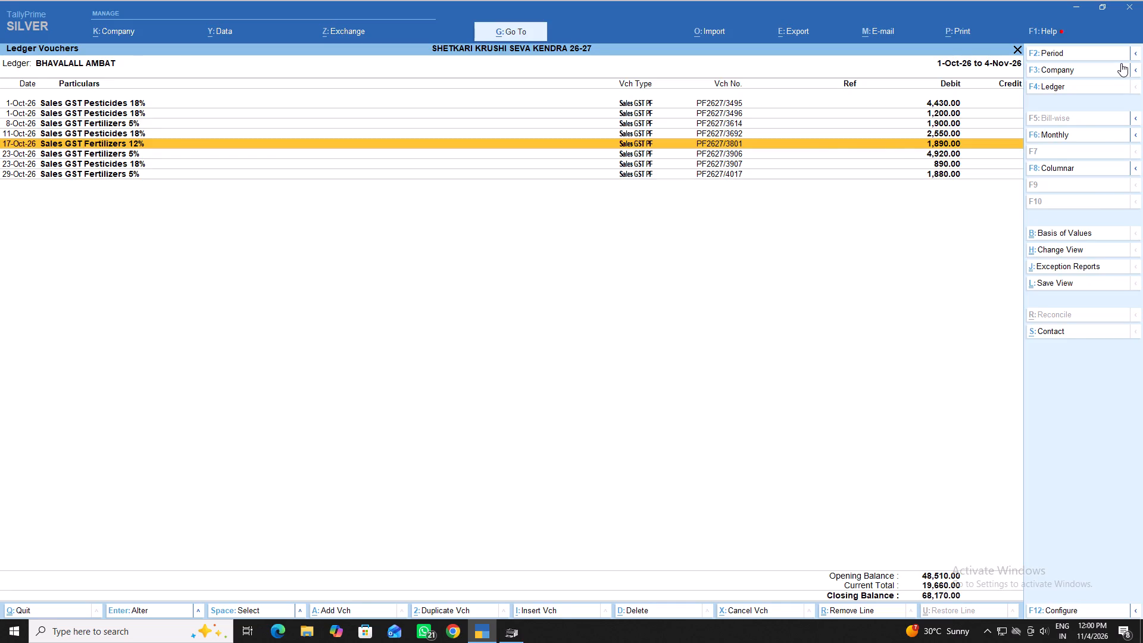
{"action": "key", "text": "Return"}
{"action": "key", "text": "Escape"}
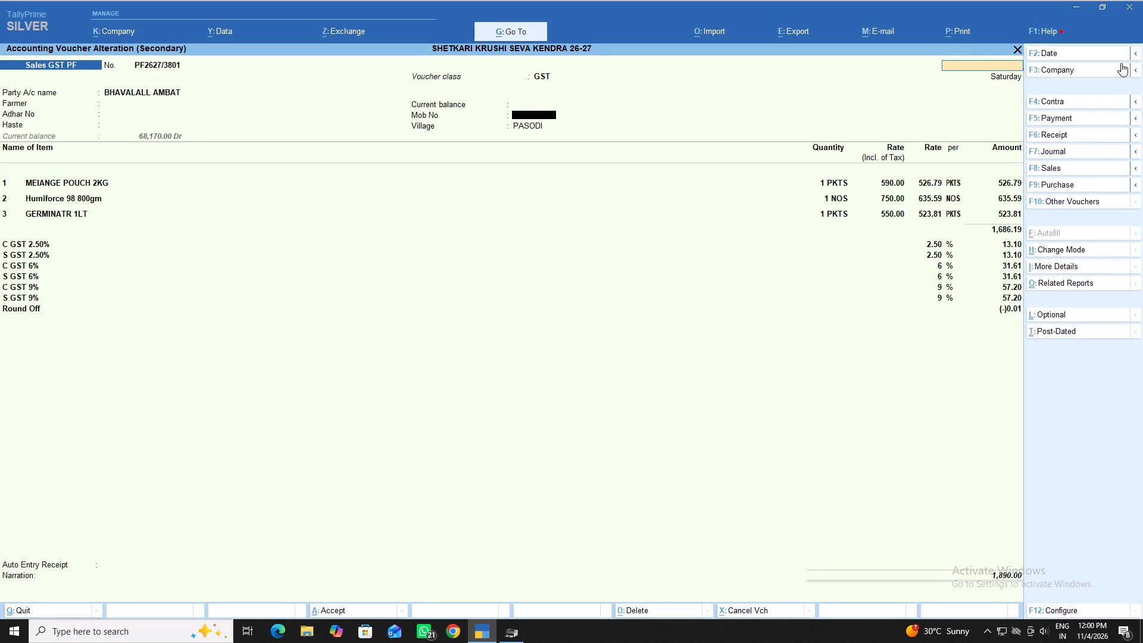
{"action": "key", "text": "Escape"}
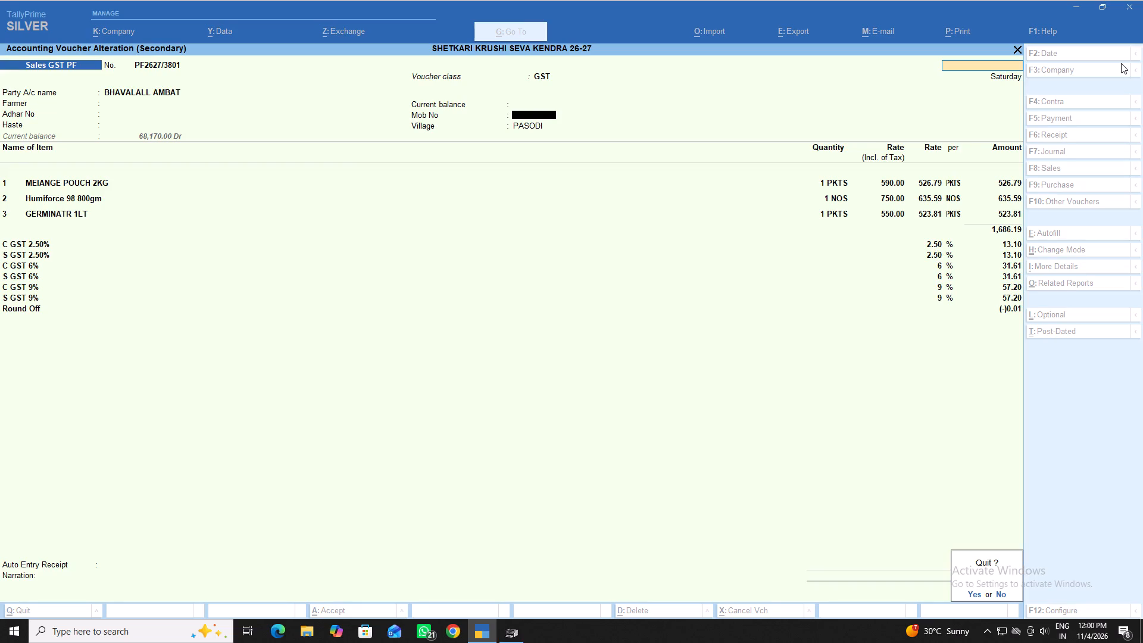
{"action": "key", "text": "Escape"}
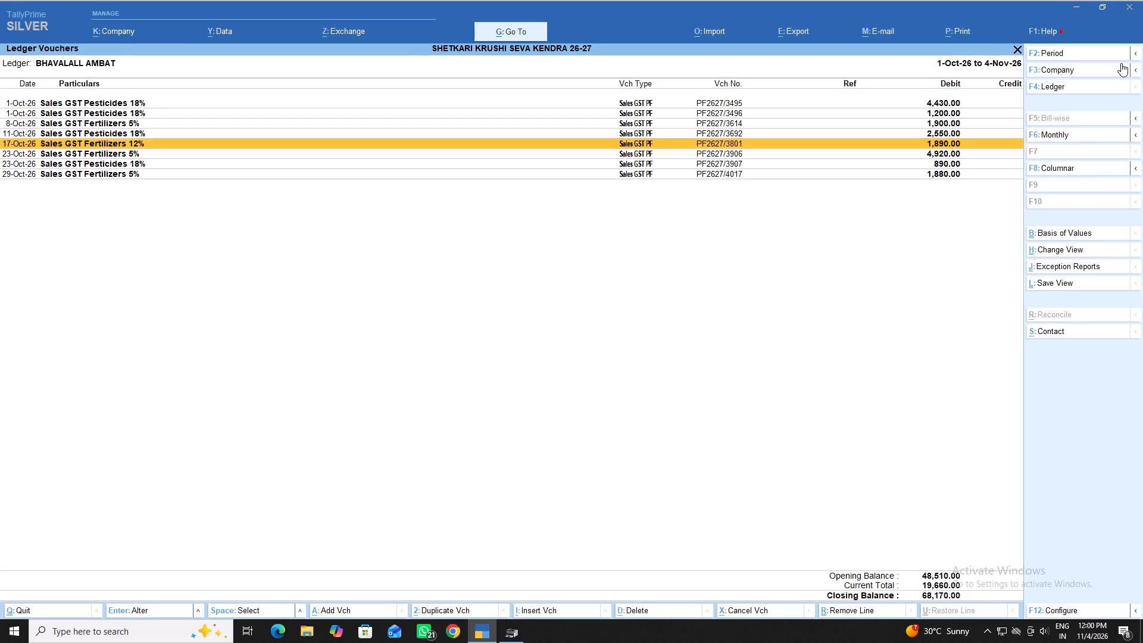
Open the 23-Oct-26 sales voucher PF2627/3906 to examine its items.
{"action": "key", "text": "Down"}
{"action": "key", "text": "Return"}
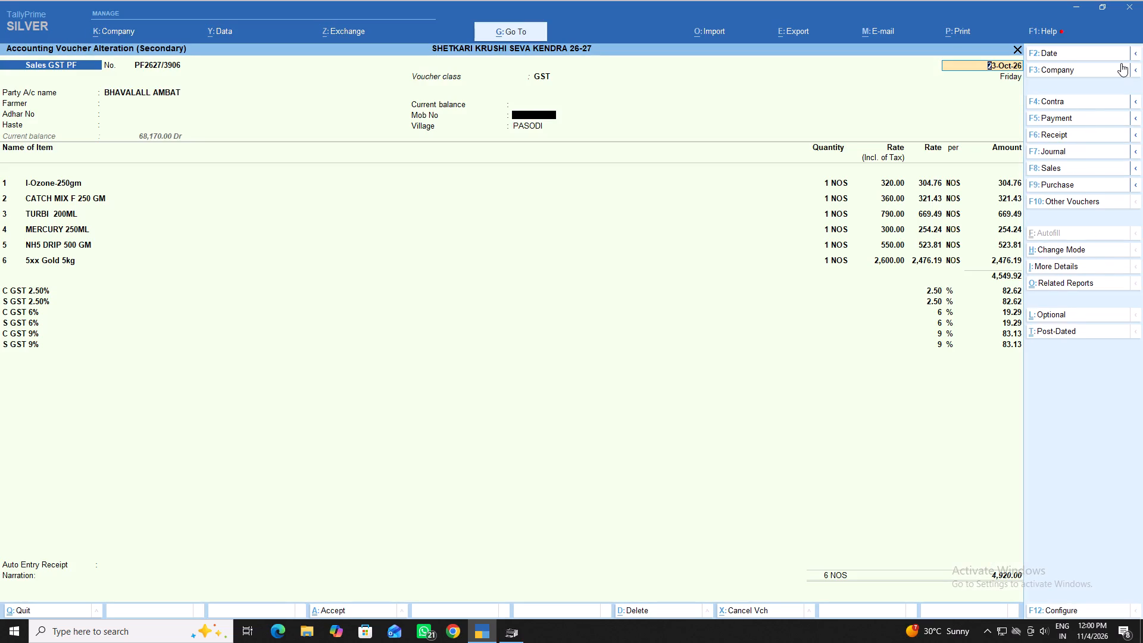
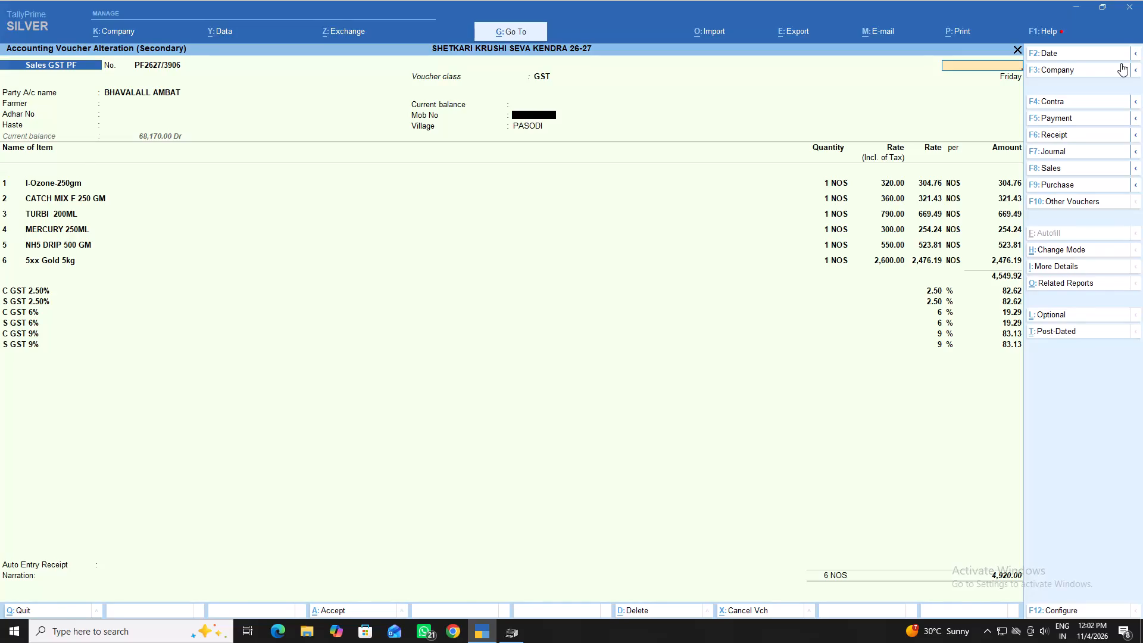
{"action": "key", "text": "Escape"}
{"action": "key", "text": "Escape"}
{"action": "key", "text": "Escape"}
{"action": "key", "text": "Escape"}
{"action": "key", "text": "Escape"}
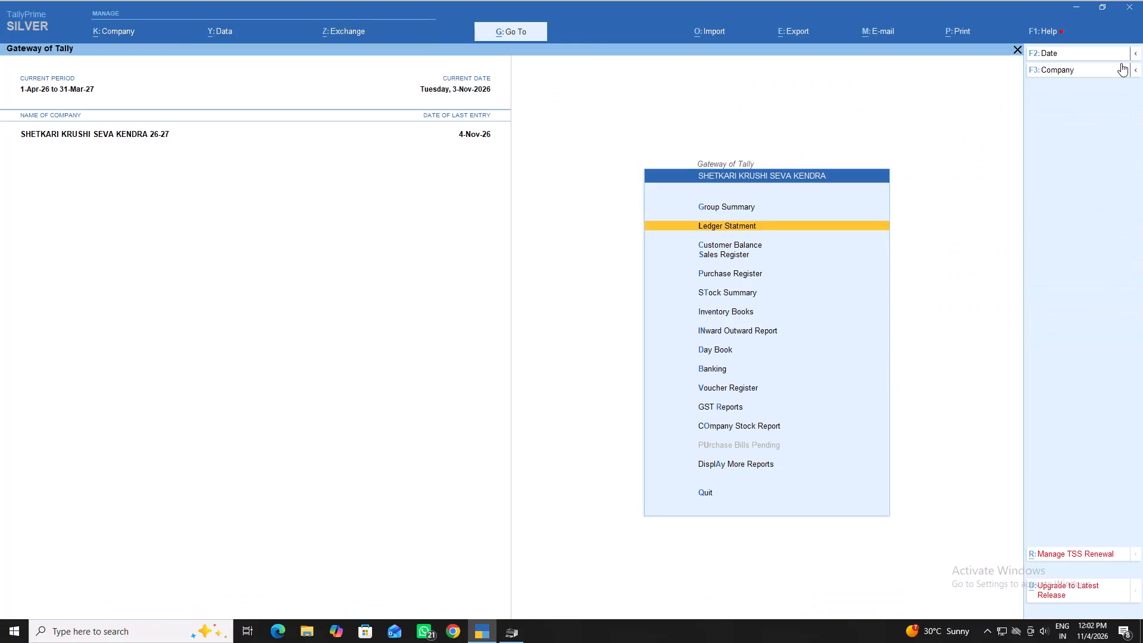
{"action": "key", "text": "Down"}
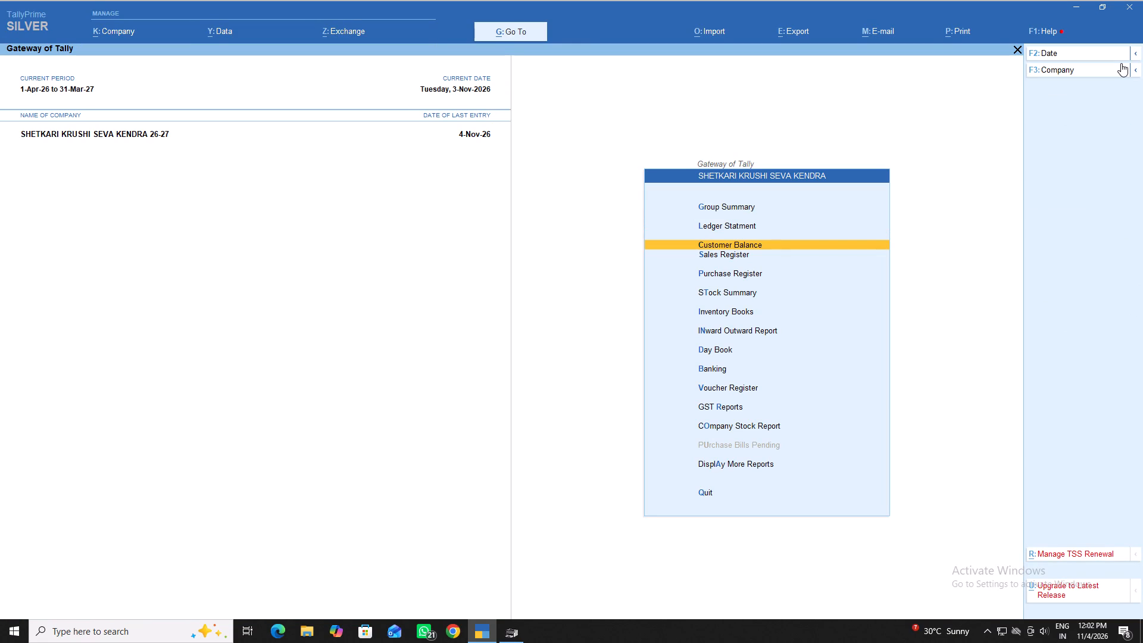
{"action": "key", "text": "Escape"}
{"action": "key", "text": "Escape"}
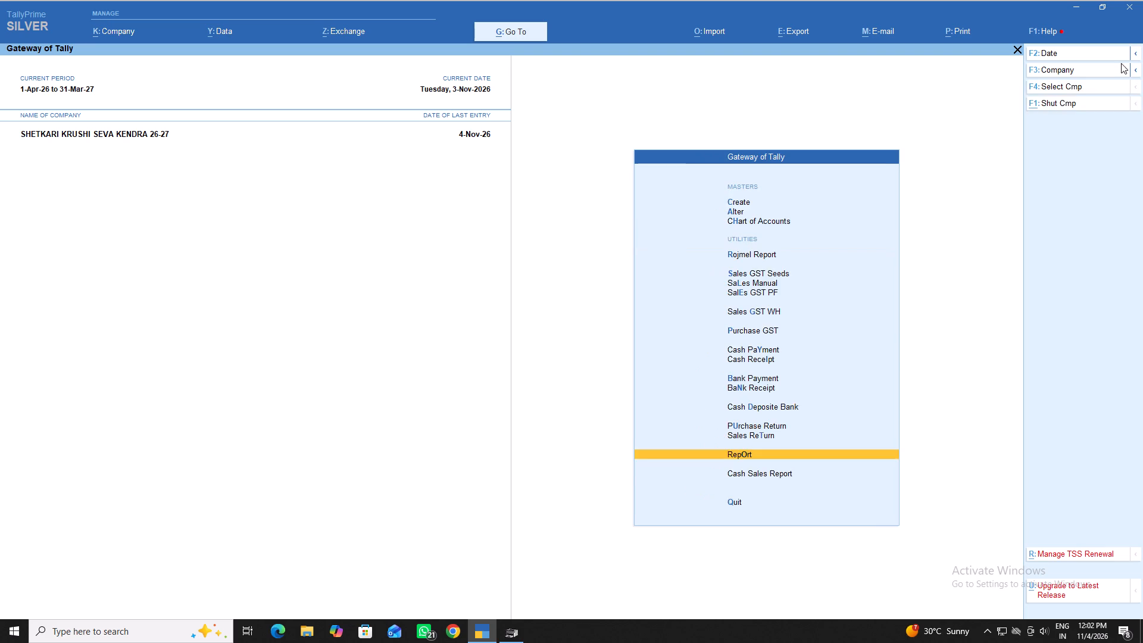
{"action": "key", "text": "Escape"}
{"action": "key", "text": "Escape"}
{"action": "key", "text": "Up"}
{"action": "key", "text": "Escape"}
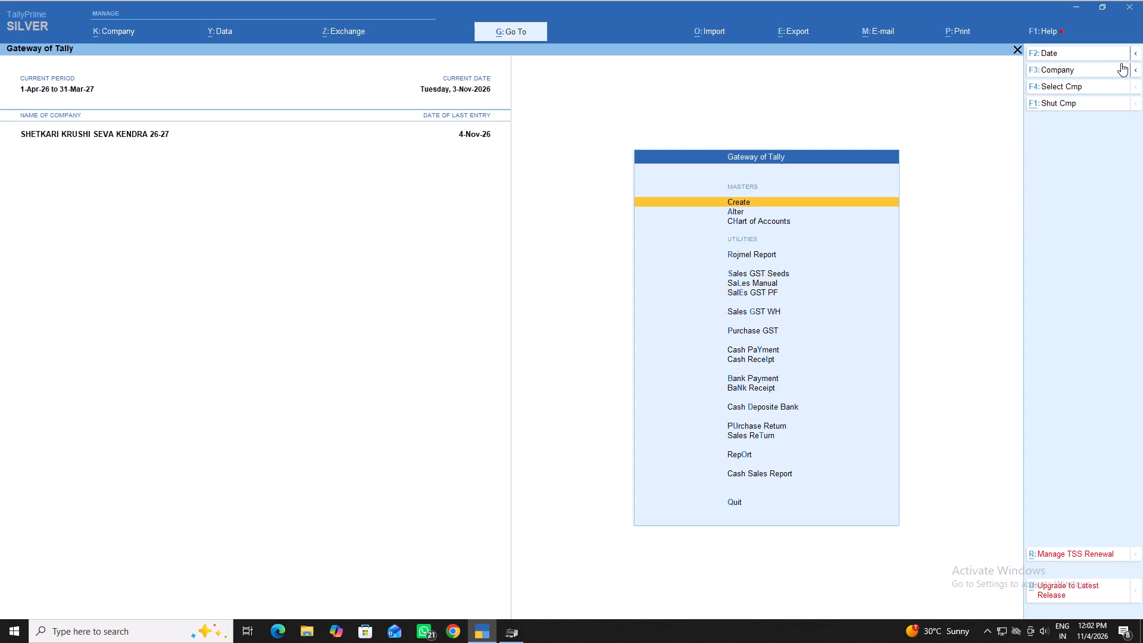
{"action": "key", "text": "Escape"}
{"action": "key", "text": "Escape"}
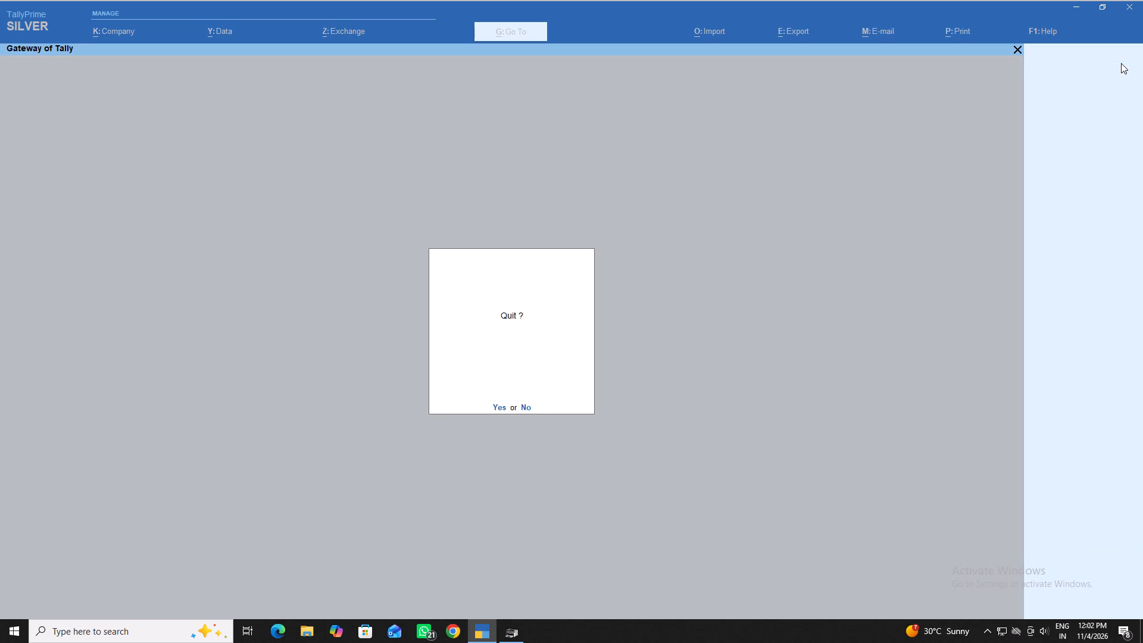
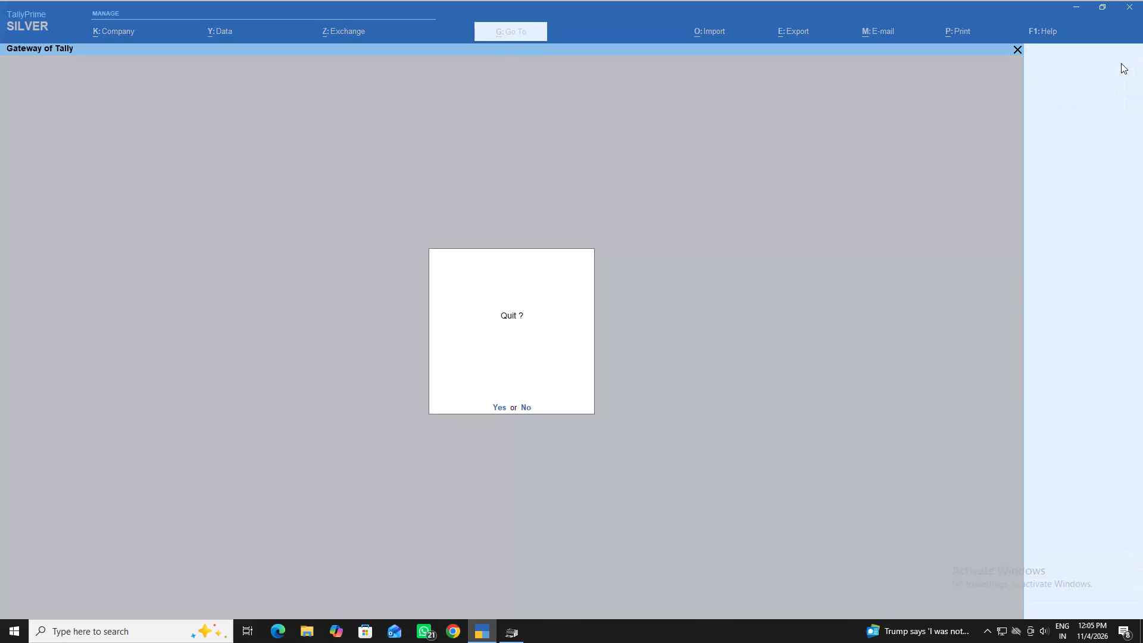
{"action": "key", "text": "Escape"}
{"action": "key", "text": "Down"}
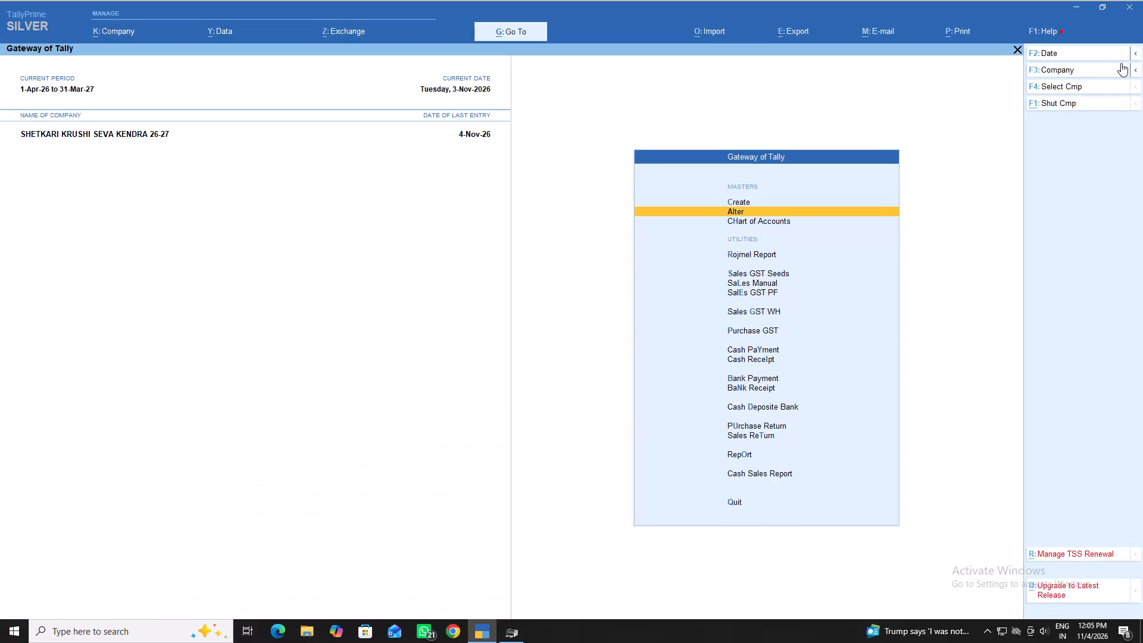
{"action": "key", "text": "Down"}
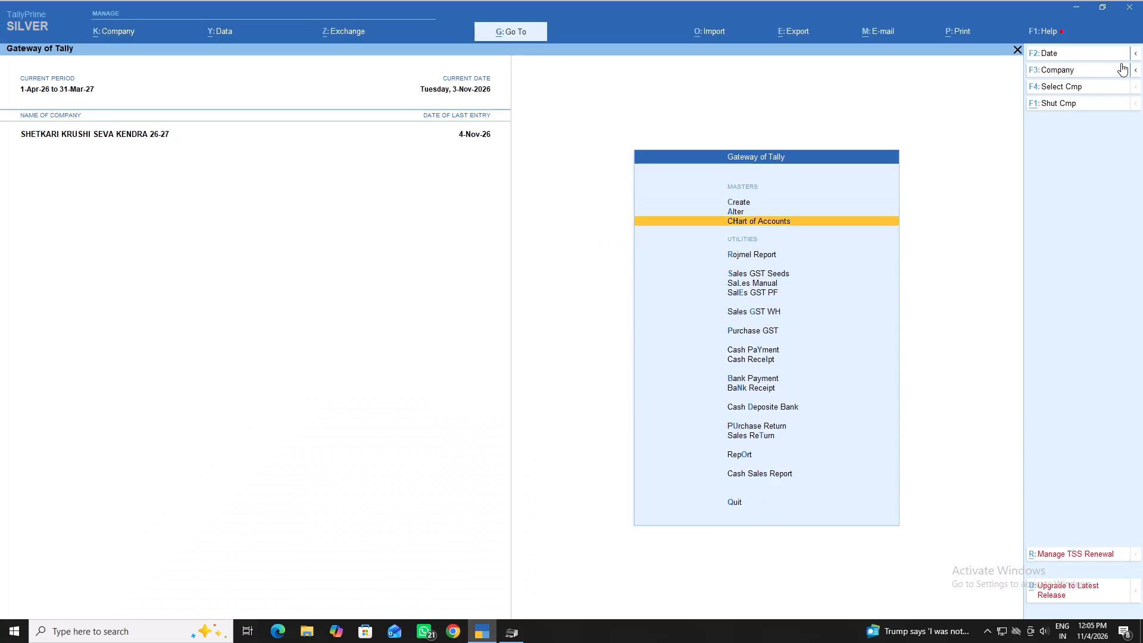
{"action": "key", "text": "Down"}
{"action": "key", "text": "Down"}
{"action": "key", "text": "Down"}
{"action": "key", "text": "Down"}
{"action": "key", "text": "Return"}
{"action": "key", "text": "Return"}
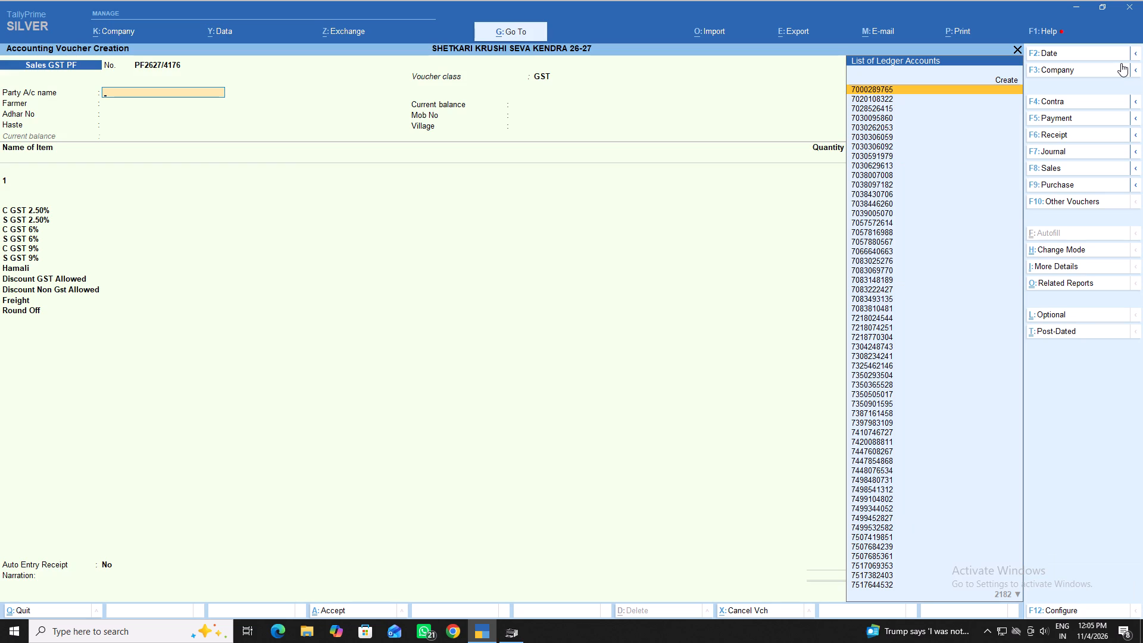
{"action": "type", "text": "BH"}
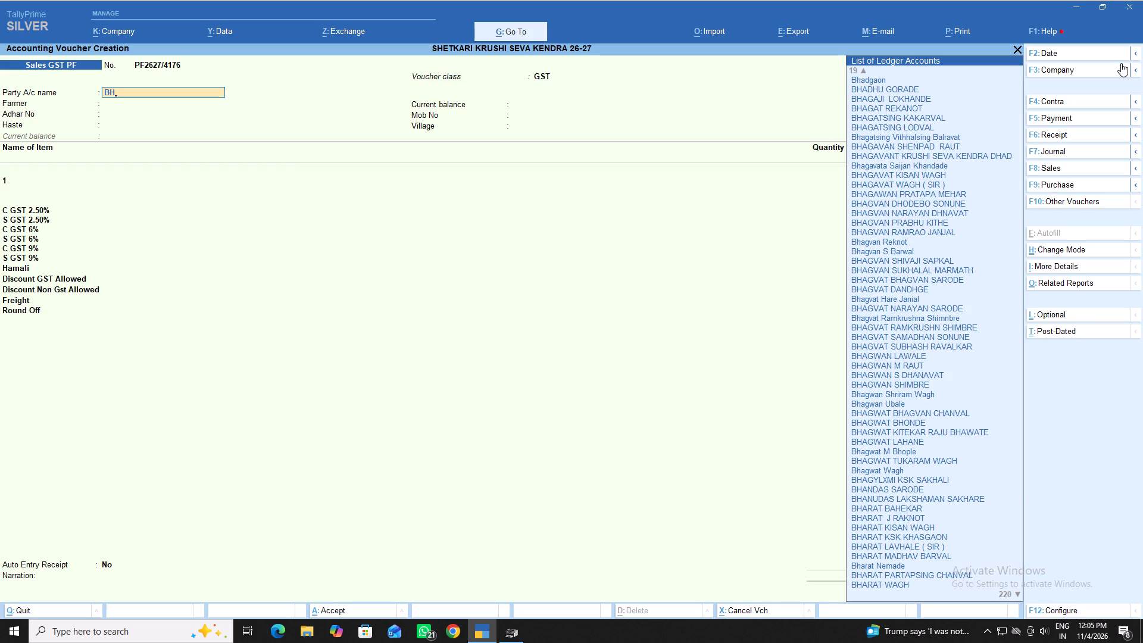
{"action": "key", "text": "Down"}
{"action": "key", "text": "Down"}
{"action": "key", "text": "Down"}
{"action": "key", "text": "Down"}
{"action": "key", "text": "Down"}
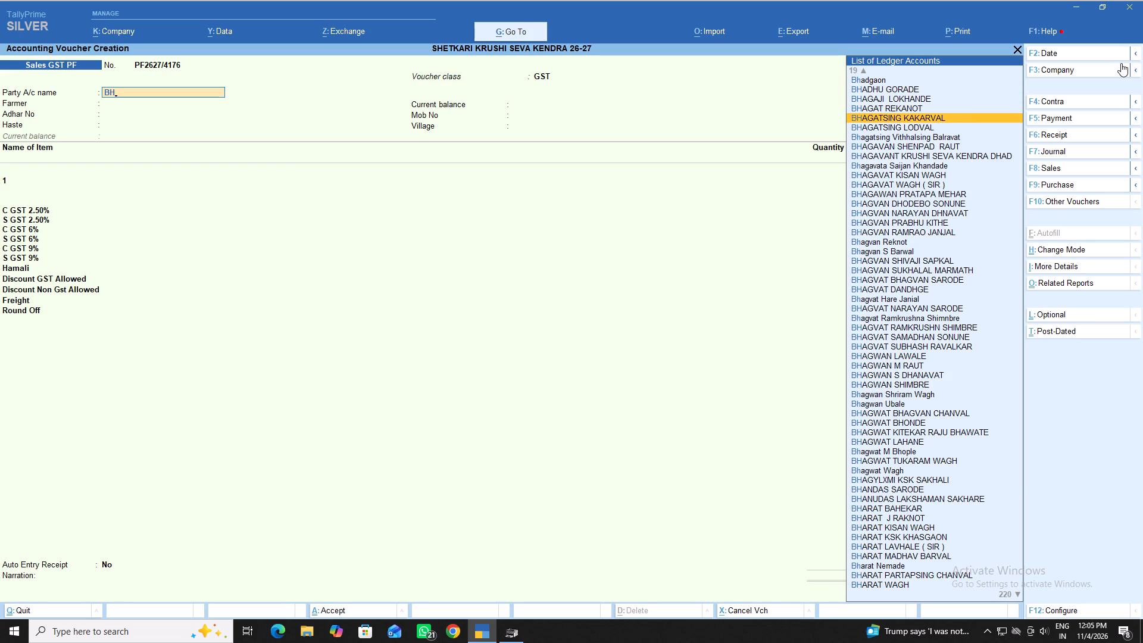
{"action": "key", "text": "Down"}
{"action": "key", "text": "Down"}
{"action": "key", "text": "Down"}
{"action": "key", "text": "Down"}
{"action": "key", "text": "Down"}
{"action": "key", "text": "Down"}
{"action": "key", "text": "Down"}
{"action": "key", "text": "Down"}
{"action": "key", "text": "Down"}
{"action": "key", "text": "Down"}
{"action": "key", "text": "Down"}
{"action": "key", "text": "Down"}
{"action": "key", "text": "Down"}
{"action": "key", "text": "Down"}
{"action": "key", "text": "Down"}
{"action": "key", "text": "Down"}
{"action": "key", "text": "Down"}
{"action": "key", "text": "Down"}
{"action": "key", "text": "Down"}
{"action": "key", "text": "Down"}
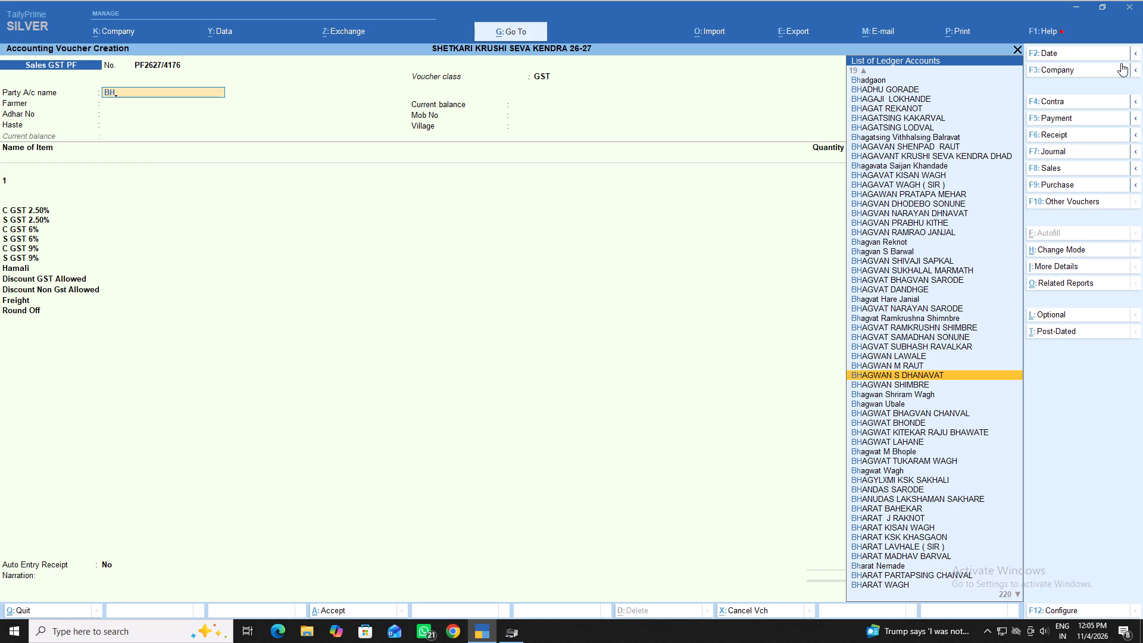
{"action": "key", "text": "Down"}
{"action": "key", "text": "Down"}
{"action": "key", "text": "Down"}
{"action": "key", "text": "Down"}
{"action": "key", "text": "Down"}
{"action": "key", "text": "Down"}
{"action": "key", "text": "Down"}
{"action": "key", "text": "Down"}
{"action": "key", "text": "Down"}
{"action": "key", "text": "Down"}
{"action": "key", "text": "Down"}
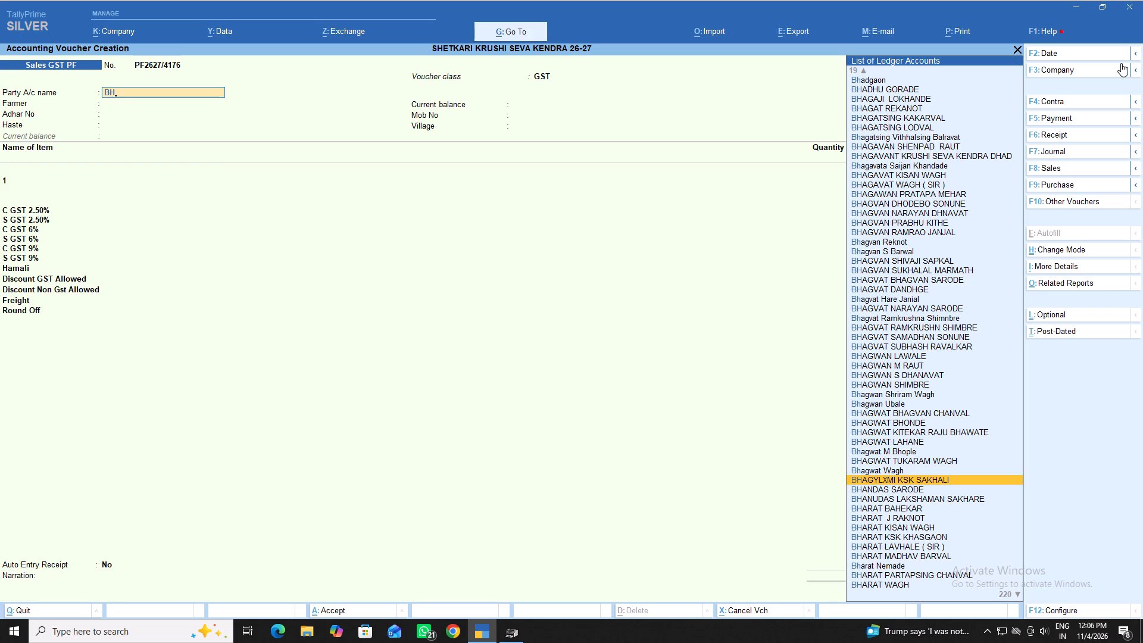
{"action": "key", "text": "Down"}
{"action": "key", "text": "Down"}
{"action": "key", "text": "Down"}
{"action": "key", "text": "Down"}
{"action": "key", "text": "Down"}
{"action": "key", "text": "Down"}
{"action": "key", "text": "Down"}
{"action": "key", "text": "Down"}
{"action": "key", "text": "Down"}
{"action": "key", "text": "Down"}
{"action": "key", "text": "Down"}
{"action": "key", "text": "Down"}
{"action": "key", "text": "Down"}
{"action": "key", "text": "Down"}
{"action": "key", "text": "Down"}
{"action": "key", "text": "Down"}
{"action": "key", "text": "Down"}
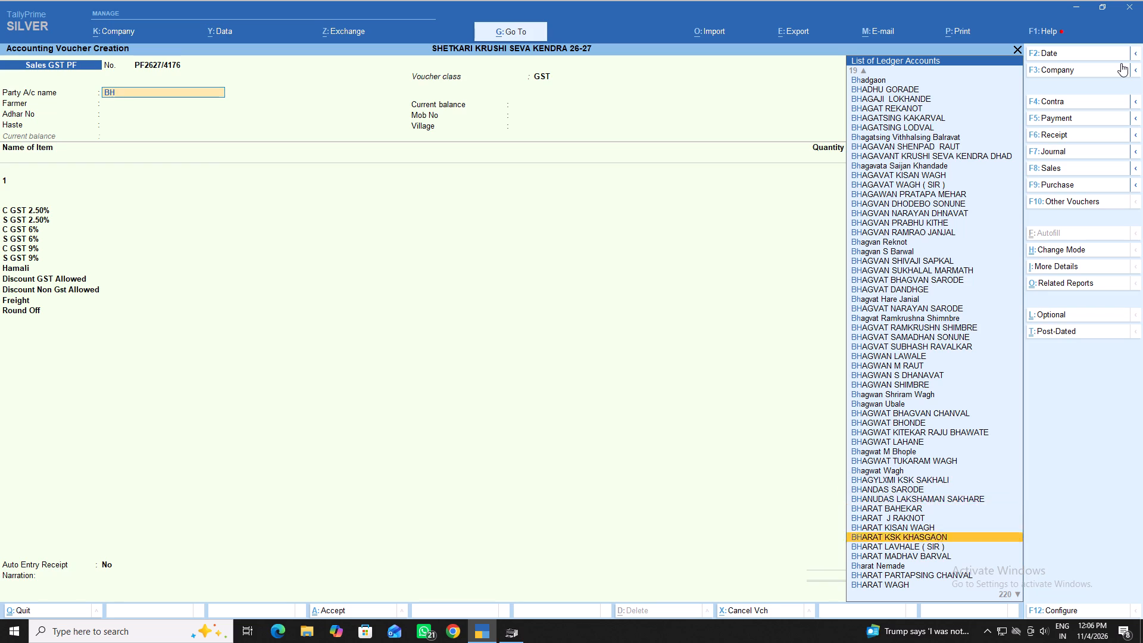
{"action": "key", "text": "Down"}
{"action": "key", "text": "Down"}
{"action": "key", "text": "Down"}
{"action": "key", "text": "Up"}
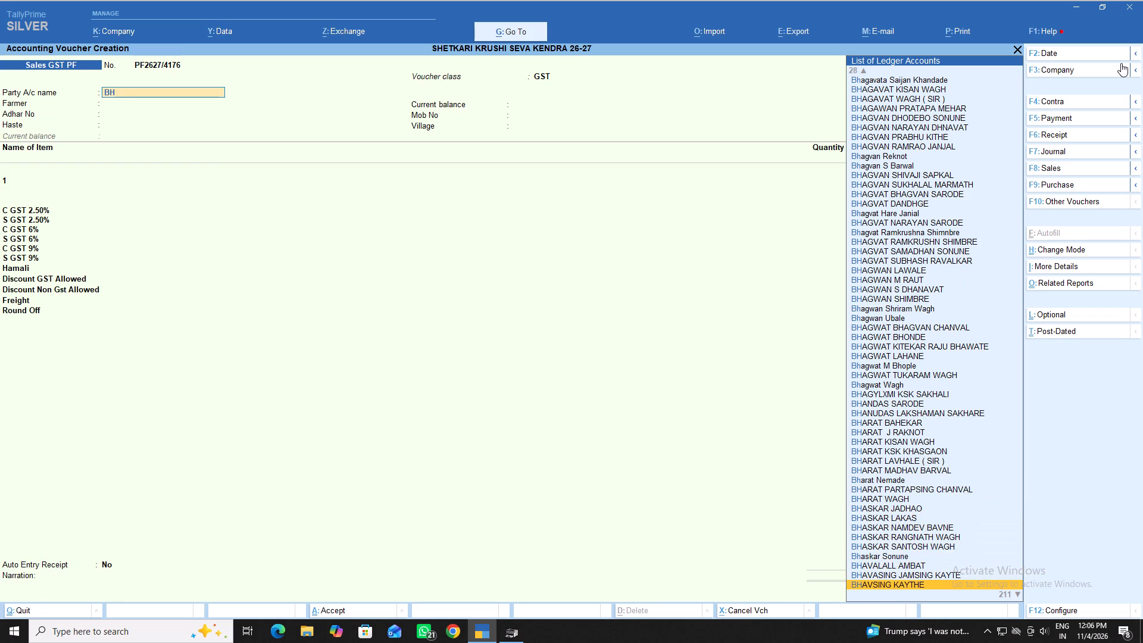
{"action": "key", "text": "Up"}
{"action": "key", "text": "Return"}
{"action": "key", "text": "Return"}
{"action": "key", "text": "Return"}
{"action": "key", "text": "Return"}
{"action": "key", "text": "Return"}
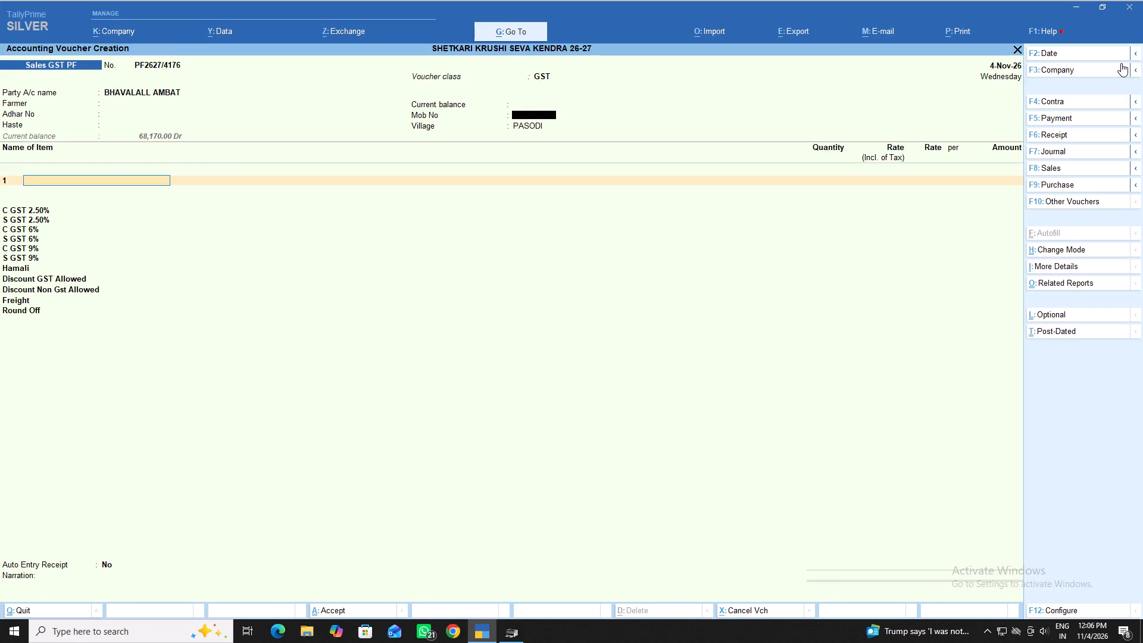
Add the item MULTIMAG 1KG from batch KAN19425, 5 NOS at a tax-inclusive rate of 60.
{"action": "type", "text": "MAG"}
{"action": "key", "text": "Down"}
{"action": "key", "text": "Down"}
{"action": "key", "text": "Down"}
{"action": "key", "text": "Down"}
{"action": "key", "text": "Down"}
{"action": "key", "text": "Down"}
{"action": "key", "text": "Down"}
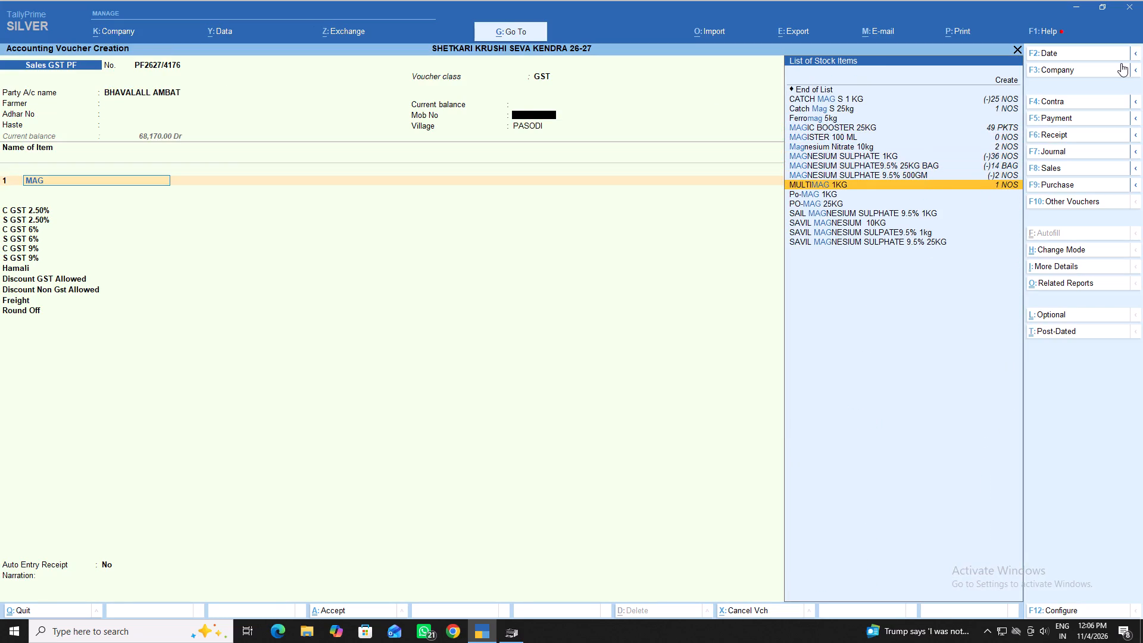
{"action": "key", "text": "Return"}
{"action": "key", "text": "Return"}
{"action": "key", "text": "5"}
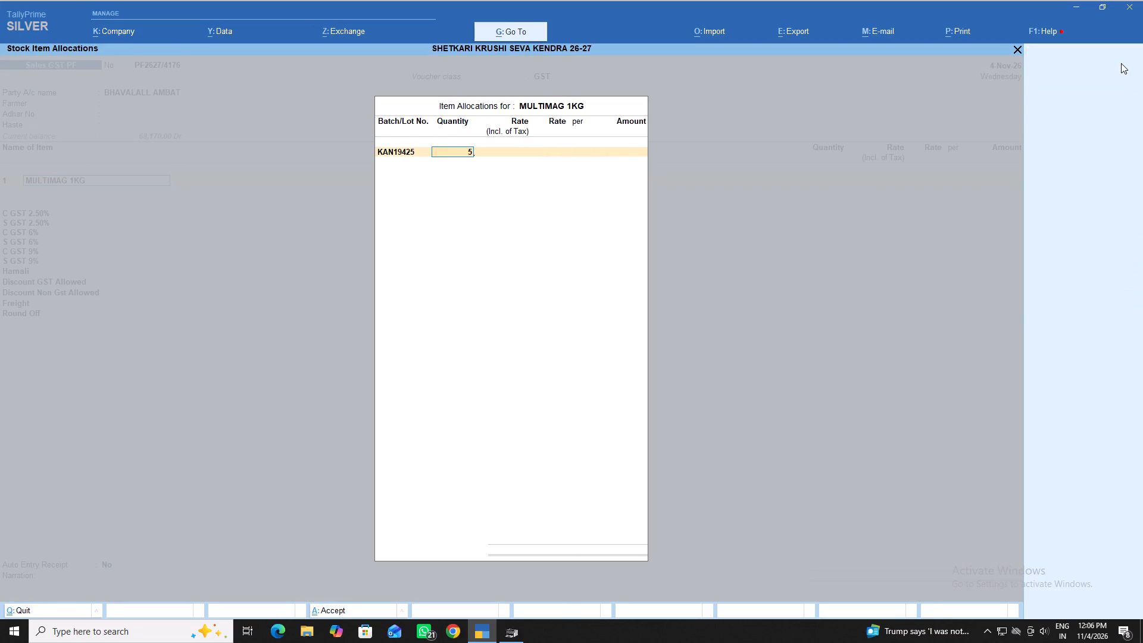
{"action": "key", "text": "Return"}
{"action": "type", "text": "660"}
{"action": "key", "text": "Return"}
{"action": "key", "text": "Return"}
{"action": "key", "text": "Return"}
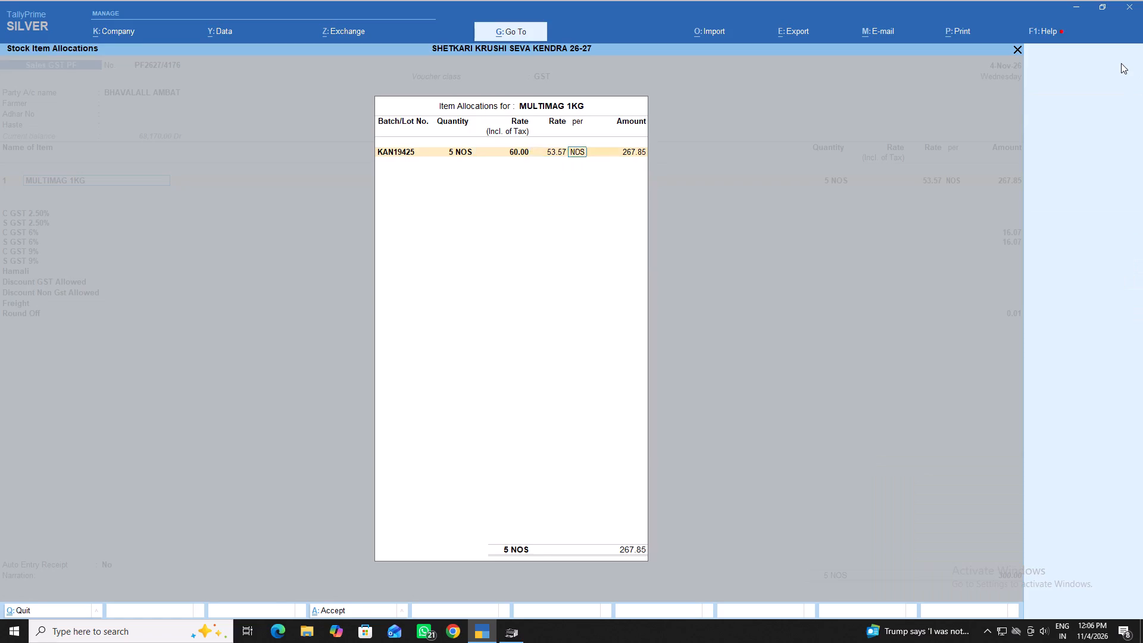
{"action": "key", "text": "Return"}
{"action": "key", "text": "Return"}
{"action": "key", "text": "Return"}
{"action": "key", "text": "Return"}
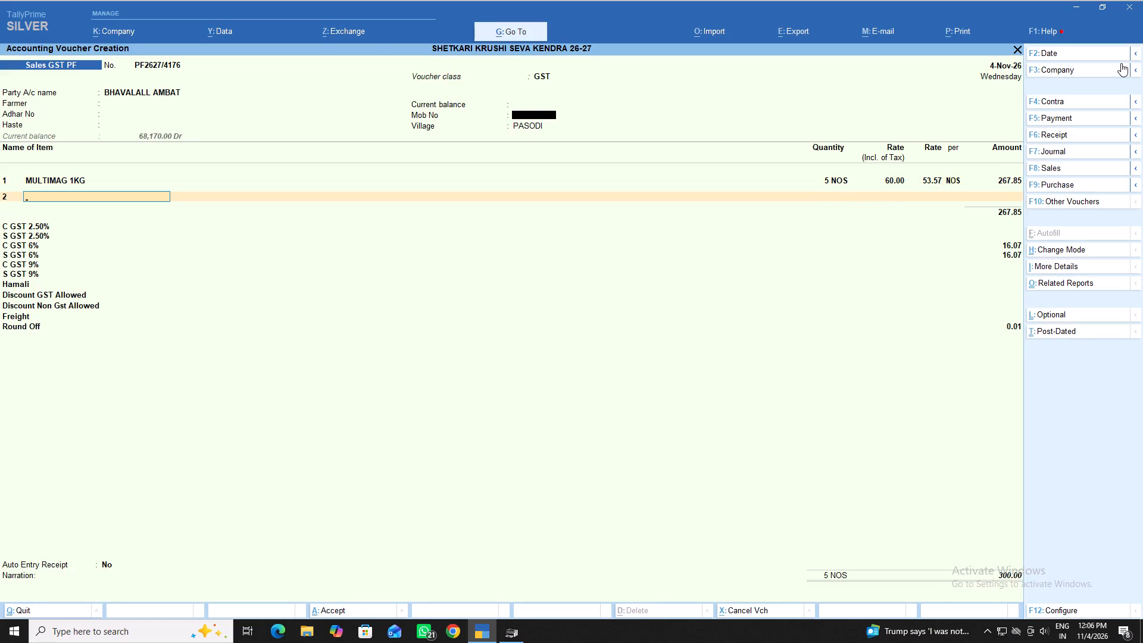
Add Azolix 5lt from batch Sab/22 as the second item, 1 NOS at a tax-inclusive rate of 1,380.
{"action": "type", "text": "AZ"}
{"action": "key", "text": "p"}
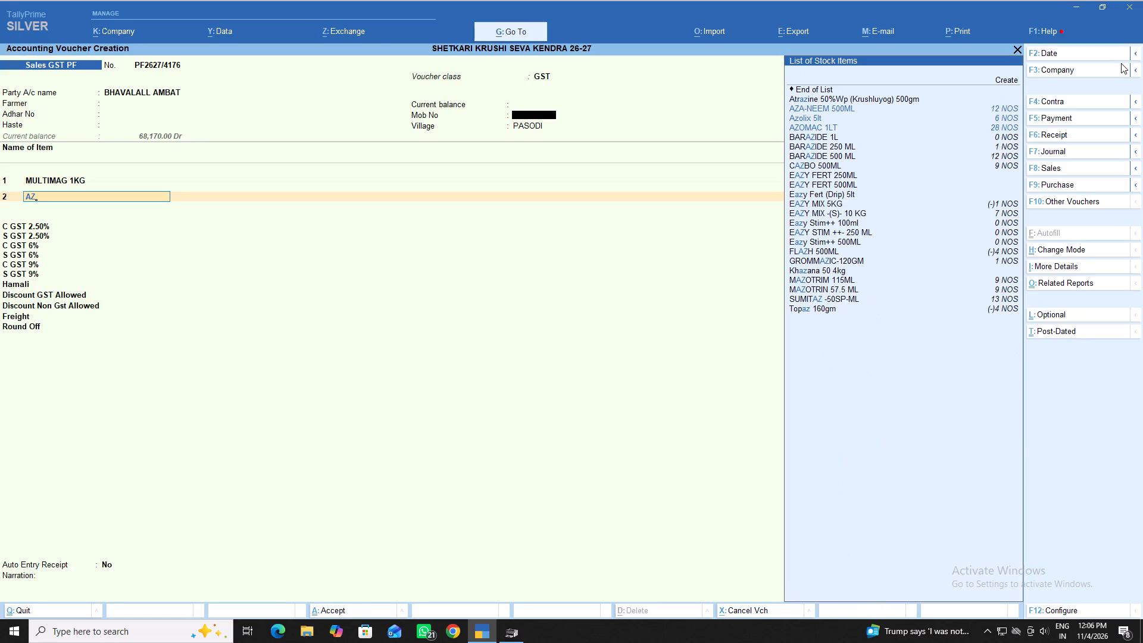
{"action": "key", "text": "Down"}
{"action": "key", "text": "Down"}
{"action": "key", "text": "Return"}
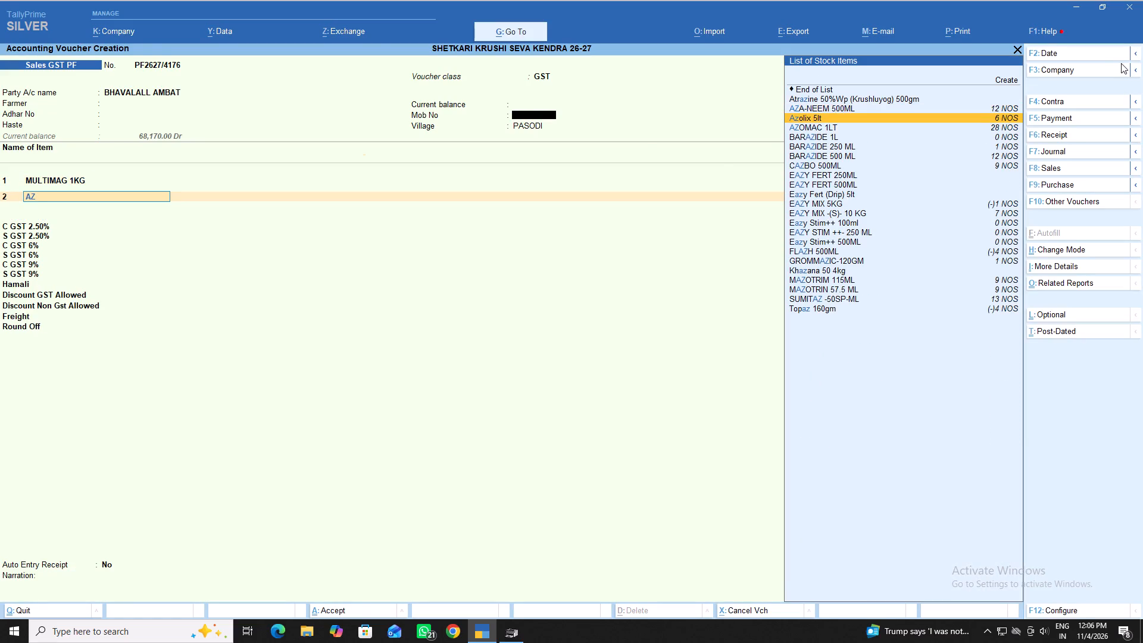
{"action": "key", "text": "Return"}
{"action": "key", "text": "1"}
{"action": "key", "text": "Return"}
{"action": "key", "text": "Return"}
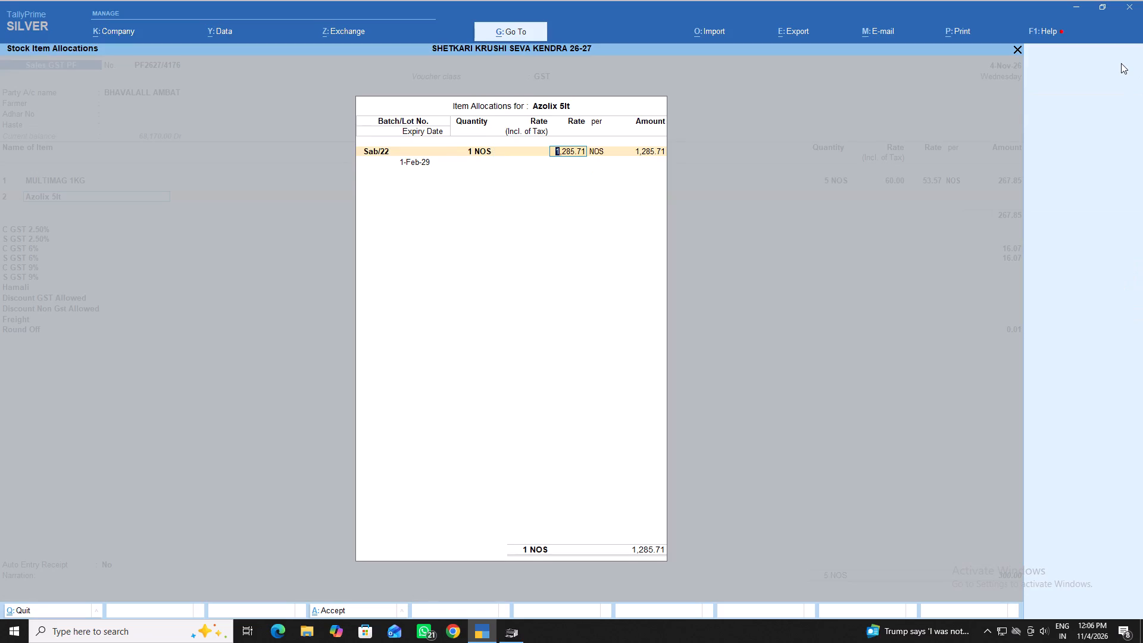
{"action": "key", "text": "BackSpace"}
{"action": "type", "text": "1380"}
{"action": "key", "text": "Return"}
{"action": "key", "text": "Return"}
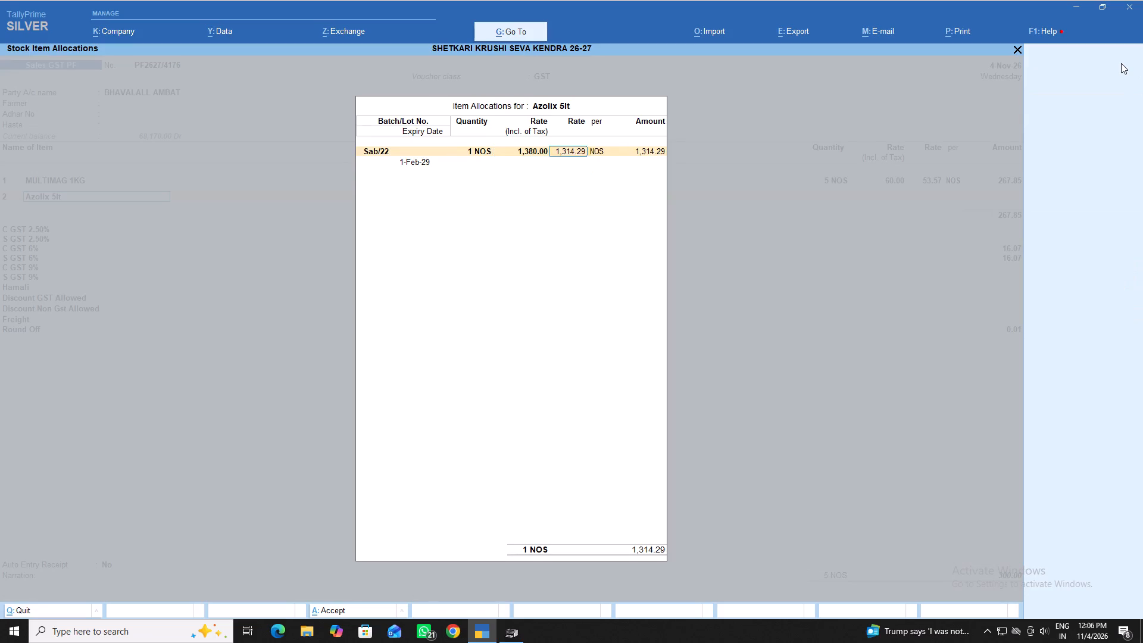
{"action": "key", "text": "Return"}
{"action": "key", "text": "Return"}
{"action": "key", "text": "Return"}
{"action": "key", "text": "Return"}
{"action": "key", "text": "Return"}
{"action": "key", "text": "Return"}
Add SHAKTIMAAN 5 LTR from batch M260801 as the third item, 1 NOS at a tax-inclusive rate of 950.
{"action": "type", "text": "SH"}
{"action": "key", "text": "Down"}
{"action": "key", "text": "Down"}
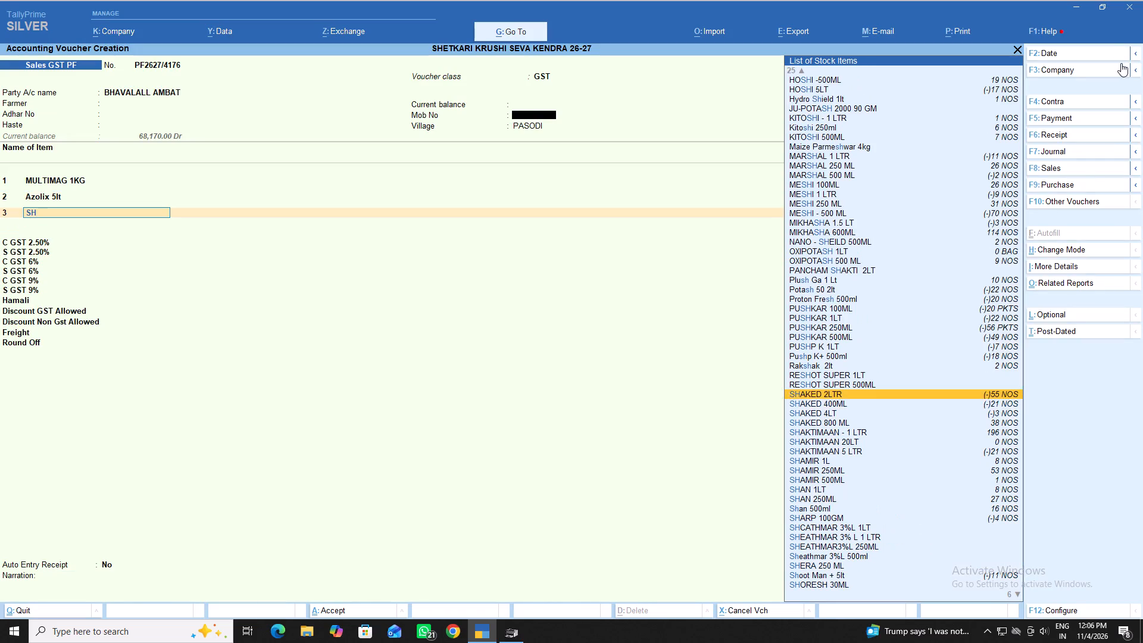
{"action": "key", "text": "Down"}
{"action": "key", "text": "Down"}
{"action": "key", "text": "Down"}
{"action": "key", "text": "Down"}
{"action": "key", "text": "Down"}
{"action": "key", "text": "Down"}
{"action": "key", "text": "Down"}
{"action": "key", "text": "Down"}
{"action": "key", "text": "Down"}
{"action": "key", "text": "Down"}
{"action": "key", "text": "Down"}
{"action": "key", "text": "Down"}
{"action": "key", "text": "Down"}
{"action": "key", "text": "Down"}
{"action": "key", "text": "Down"}
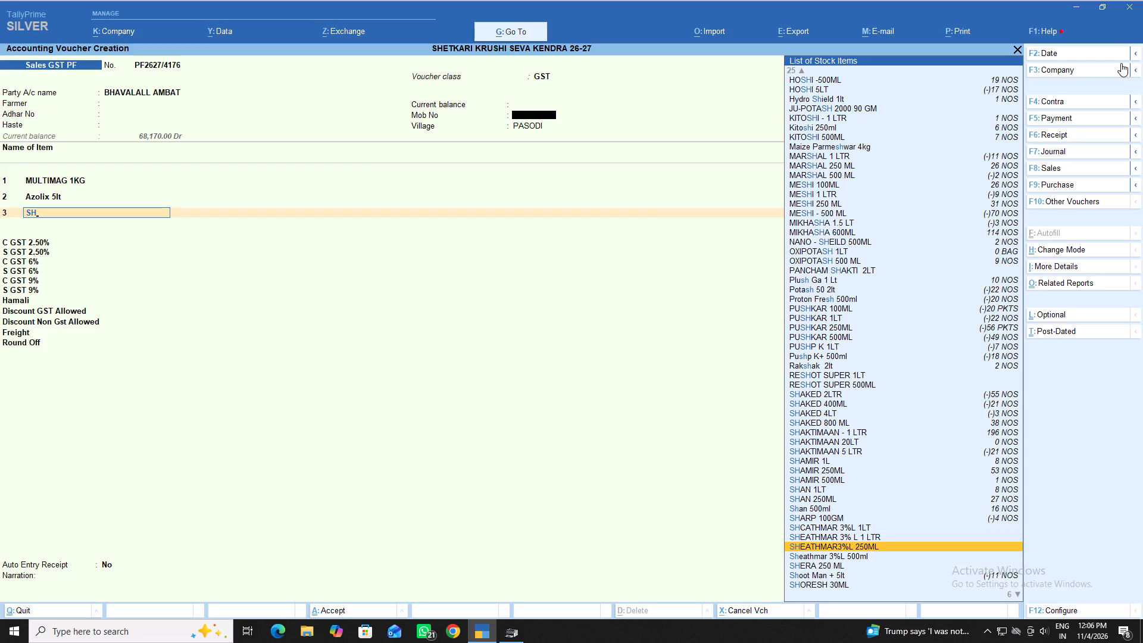
{"action": "key", "text": "Up"}
{"action": "key", "text": "Up"}
{"action": "key", "text": "Up"}
{"action": "key", "text": "Up"}
{"action": "key", "text": "Up"}
{"action": "key", "text": "Up"}
{"action": "key", "text": "Up"}
{"action": "key", "text": "Up"}
{"action": "key", "text": "Up"}
{"action": "key", "text": "Up"}
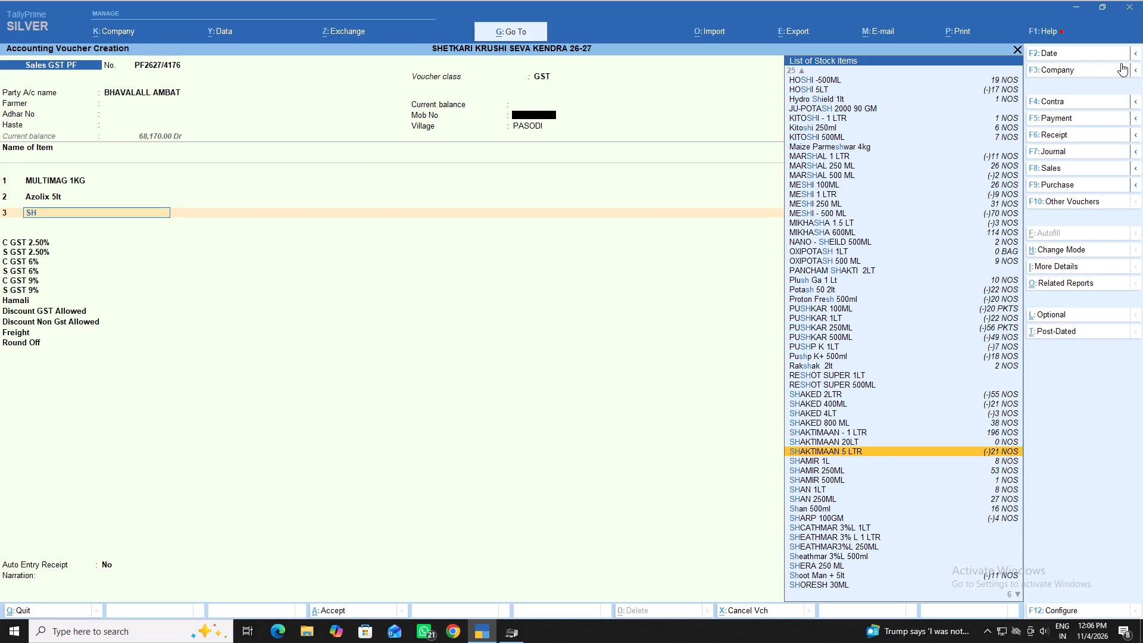
{"action": "key", "text": "Return"}
{"action": "key", "text": "Down"}
{"action": "key", "text": "Down"}
{"action": "key", "text": "Return"}
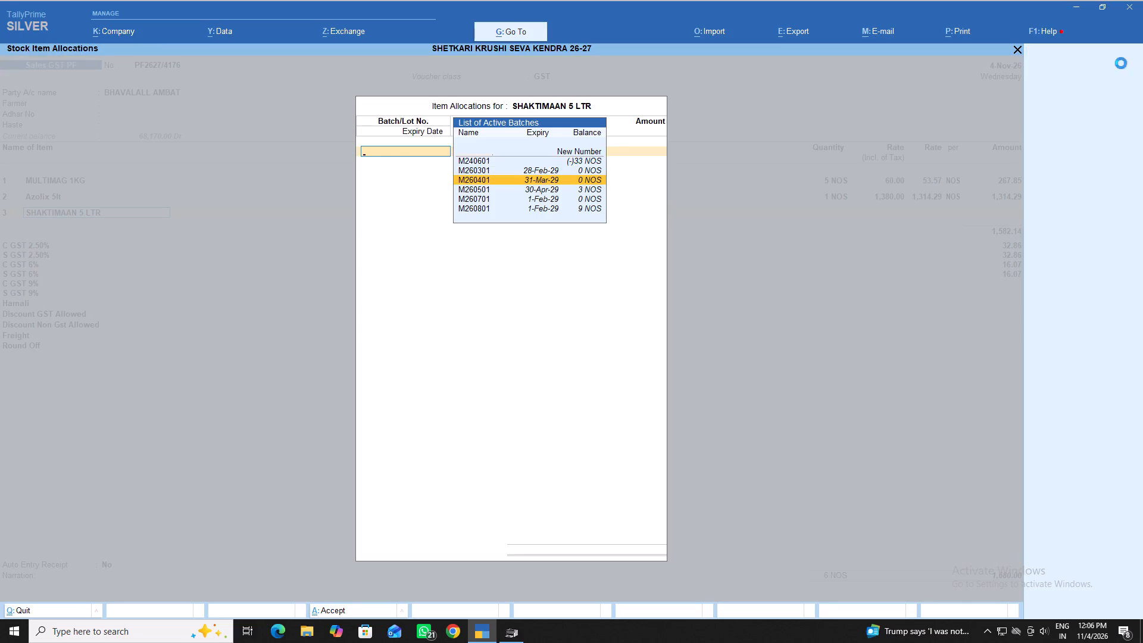
{"action": "key", "text": "BackSpace"}
{"action": "key", "text": "Down"}
{"action": "key", "text": "Down"}
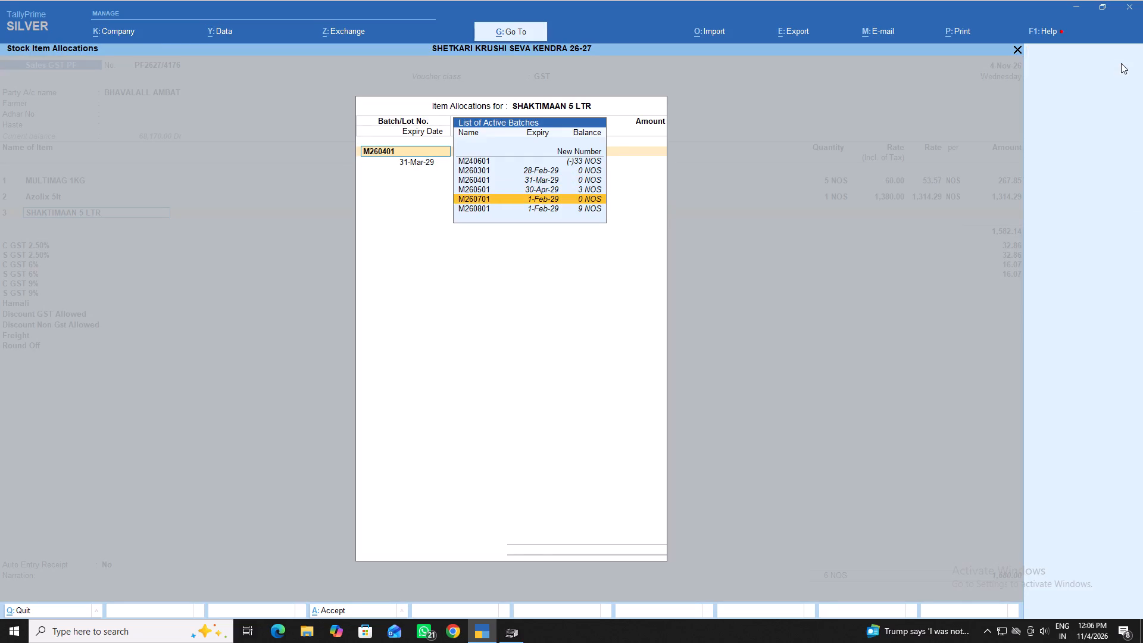
{"action": "key", "text": "Down"}
{"action": "key", "text": "Return"}
{"action": "key", "text": "1"}
{"action": "key", "text": "Return"}
{"action": "key", "text": "9"}
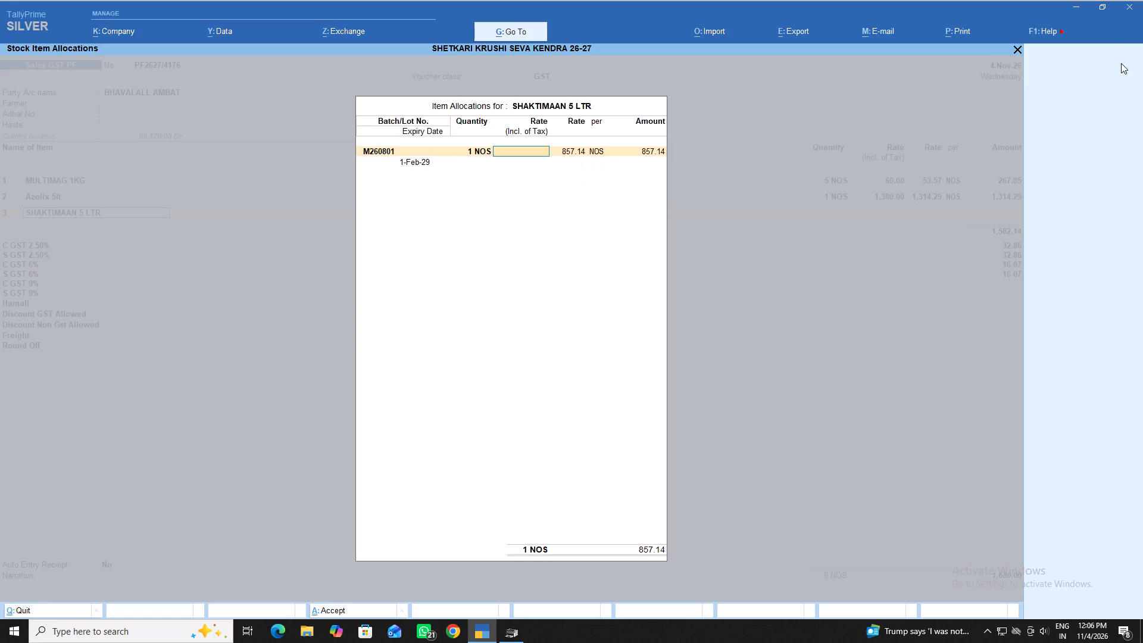
{"action": "type", "text": "50"}
{"action": "key", "text": "Return"}
{"action": "key", "text": "Return"}
{"action": "key", "text": "Return"}
{"action": "key", "text": "Return"}
{"action": "key", "text": "Return"}
{"action": "key", "text": "Return"}
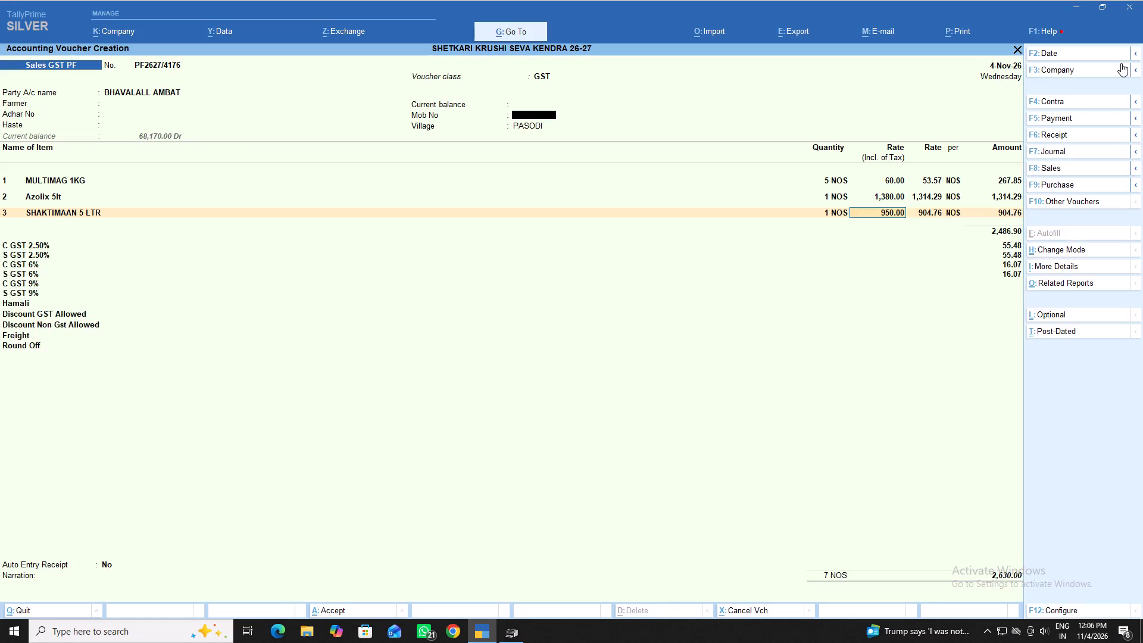
Finish the sales voucher with the three items, keeping the calculated GST, Auto Entry Receipt at No and no narration, and accept it.
{"action": "key", "text": "Return"}
{"action": "key", "text": "Return"}
{"action": "key", "text": "Return"}
{"action": "key", "text": "Return"}
{"action": "key", "text": "Return"}
{"action": "key", "text": "Return"}
{"action": "key", "text": "Return"}
{"action": "key", "text": "Return"}
{"action": "key", "text": "Return"}
{"action": "key", "text": "Return"}
{"action": "key", "text": "Return"}
{"action": "key", "text": "Return"}
{"action": "key", "text": "Return"}
{"action": "key", "text": "Return"}
{"action": "key", "text": "Return"}
{"action": "key", "text": "Return"}
{"action": "key", "text": "Return"}
{"action": "key", "text": "Return"}
{"action": "key", "text": "Return"}
{"action": "key", "text": "Return"}
{"action": "key", "text": "Return"}
{"action": "key", "text": "Return"}
{"action": "key", "text": "Return"}
{"action": "key", "text": "Return"}
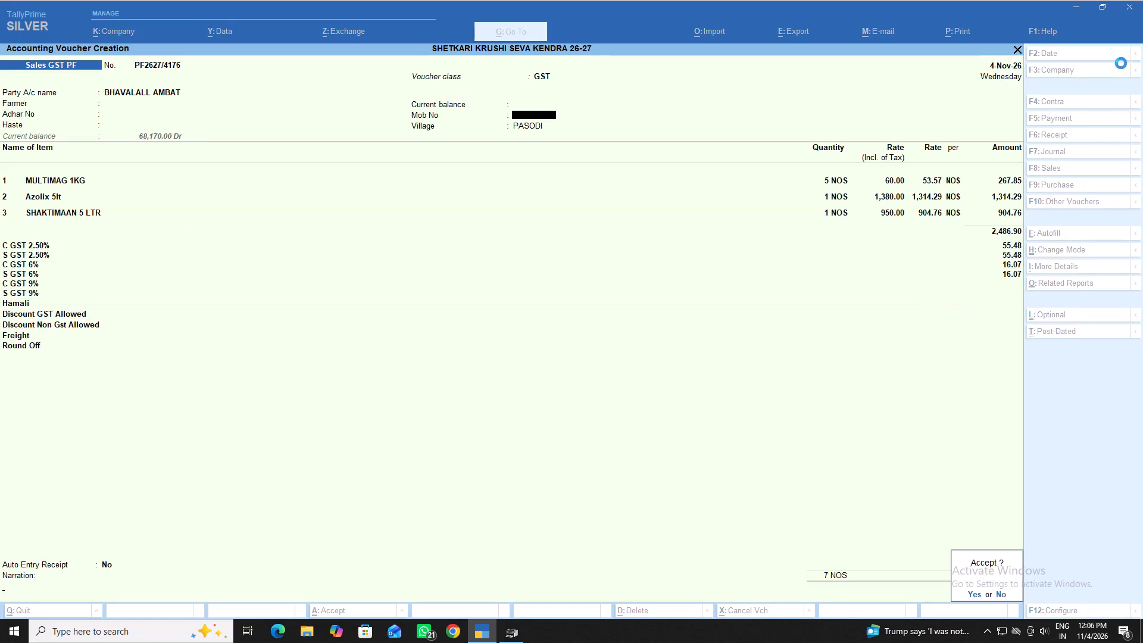